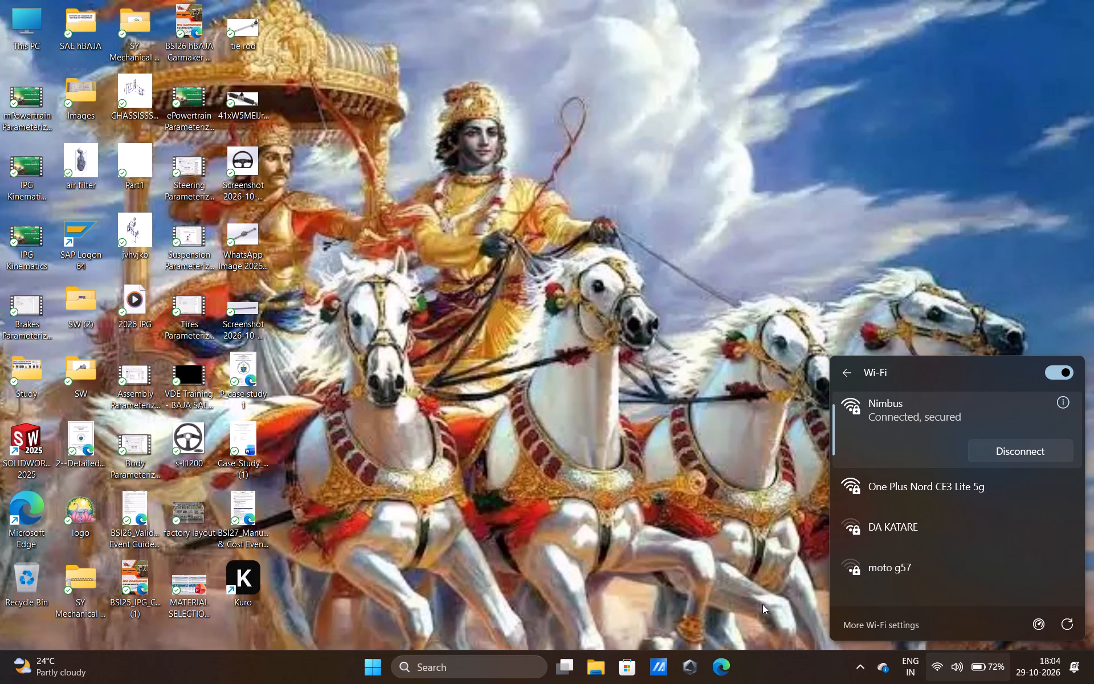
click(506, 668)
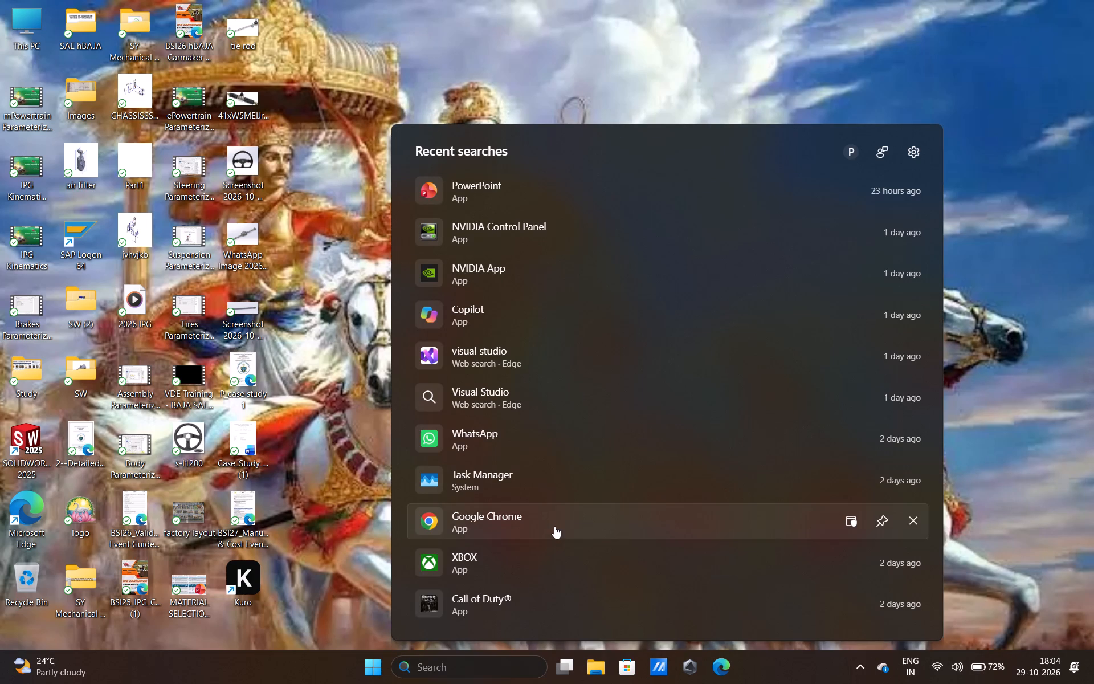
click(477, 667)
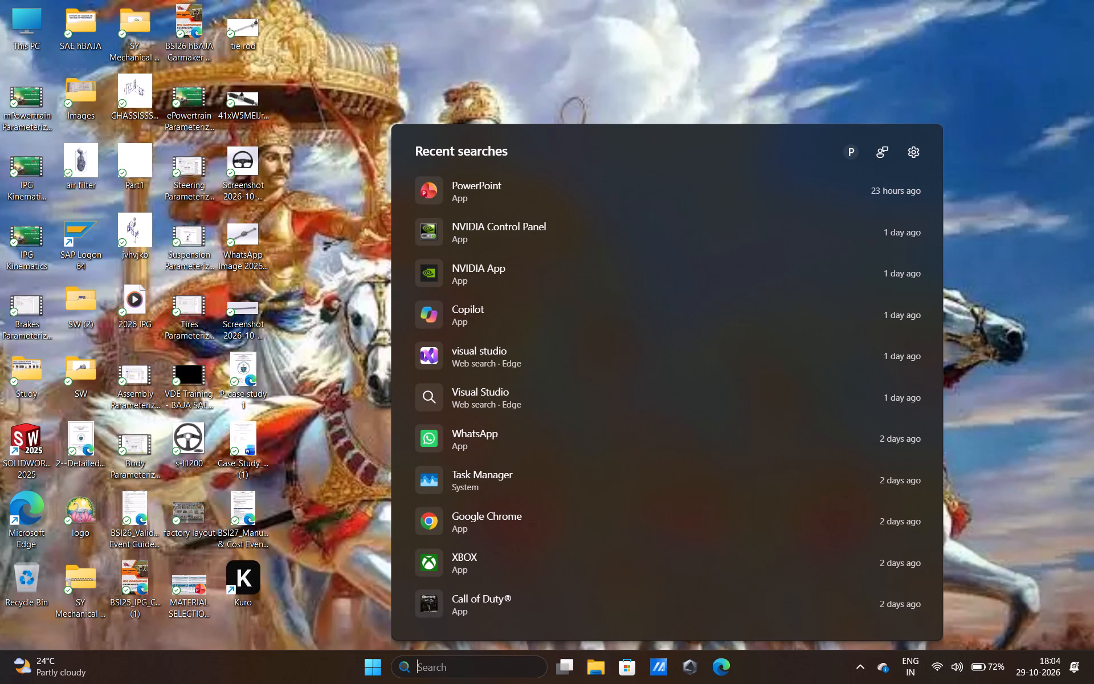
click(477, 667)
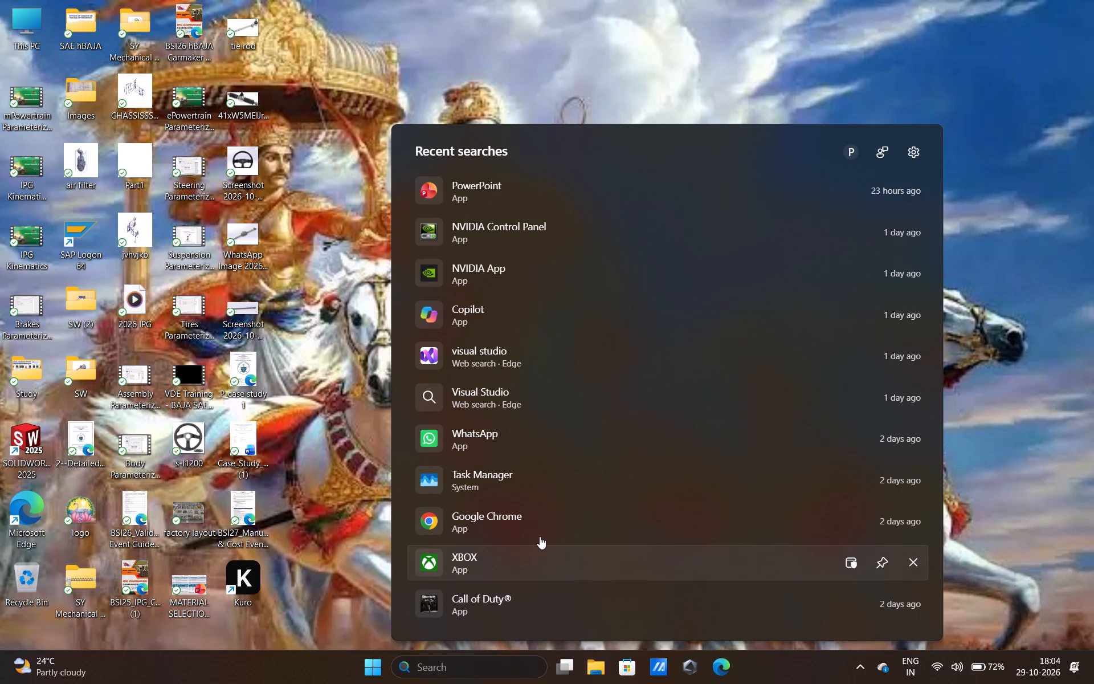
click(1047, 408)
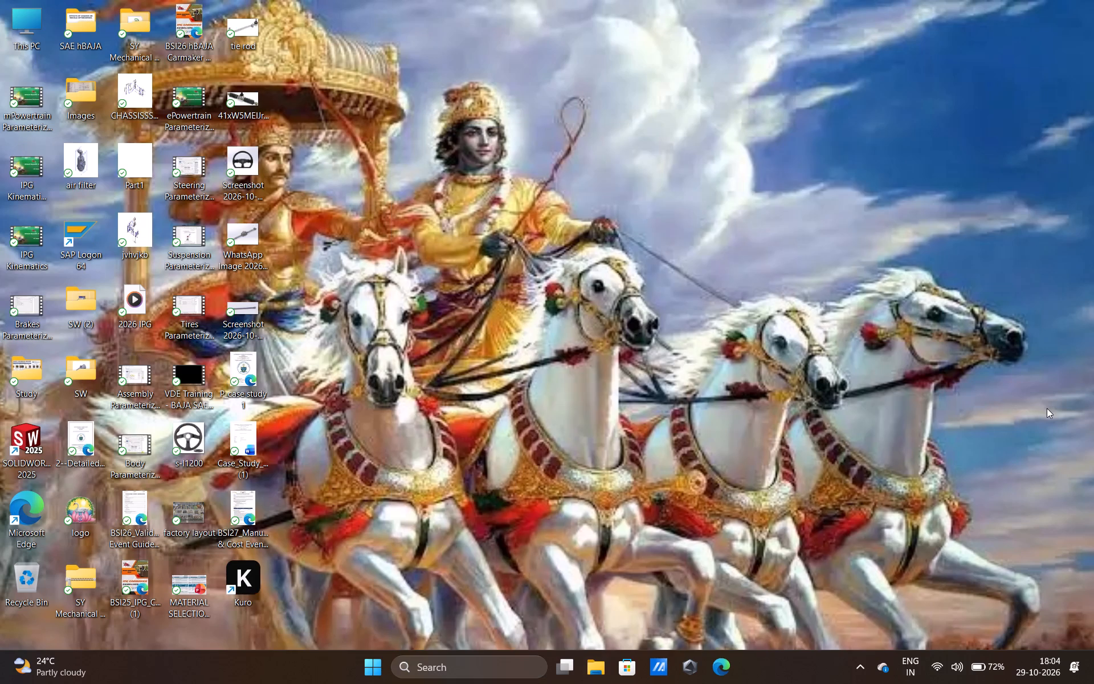
Launch PowerPoint from the recent Windows searches.
click(528, 659)
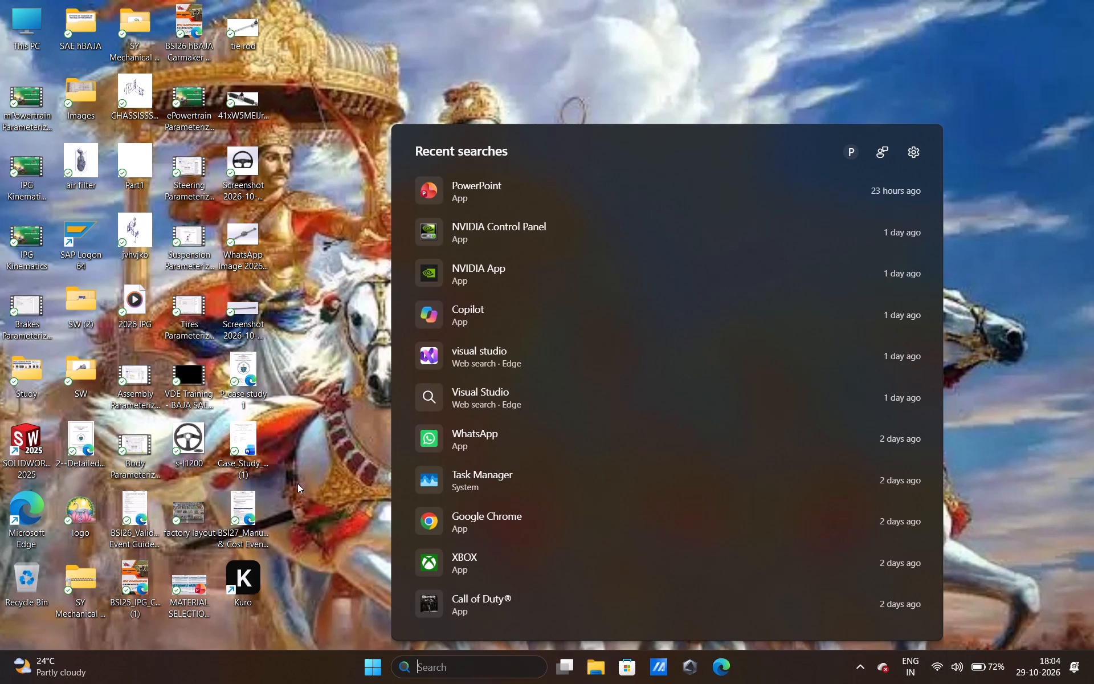
click(536, 186)
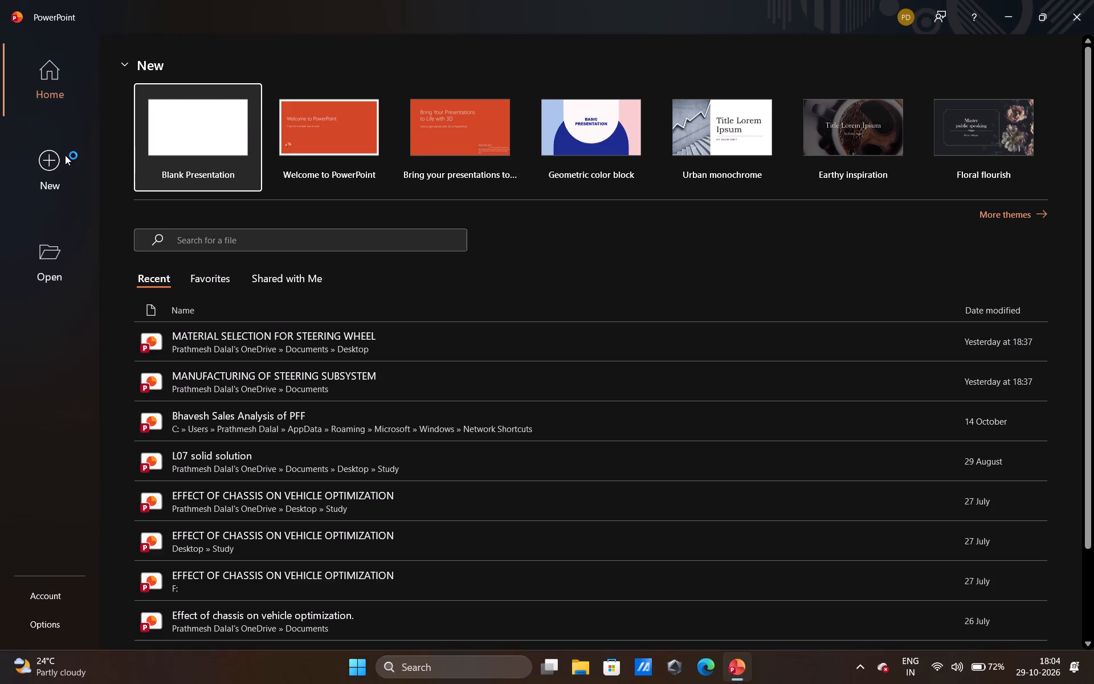
Open the recent presentation "MANUFACTURING OF STEERING SUBSYSTEM".
click(338, 378)
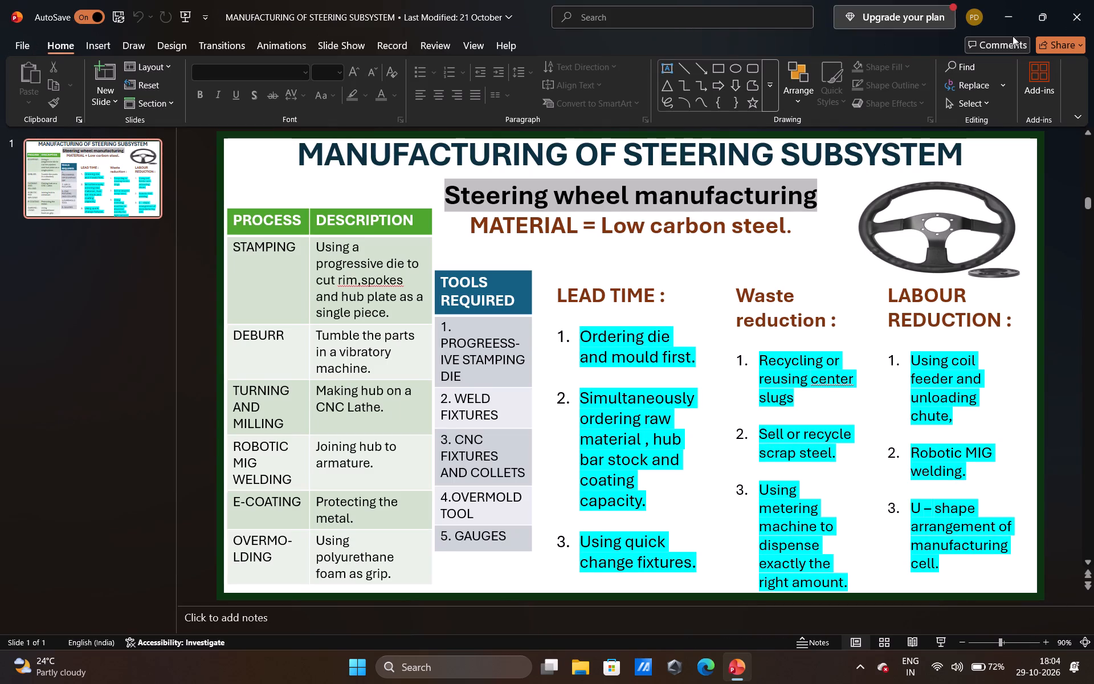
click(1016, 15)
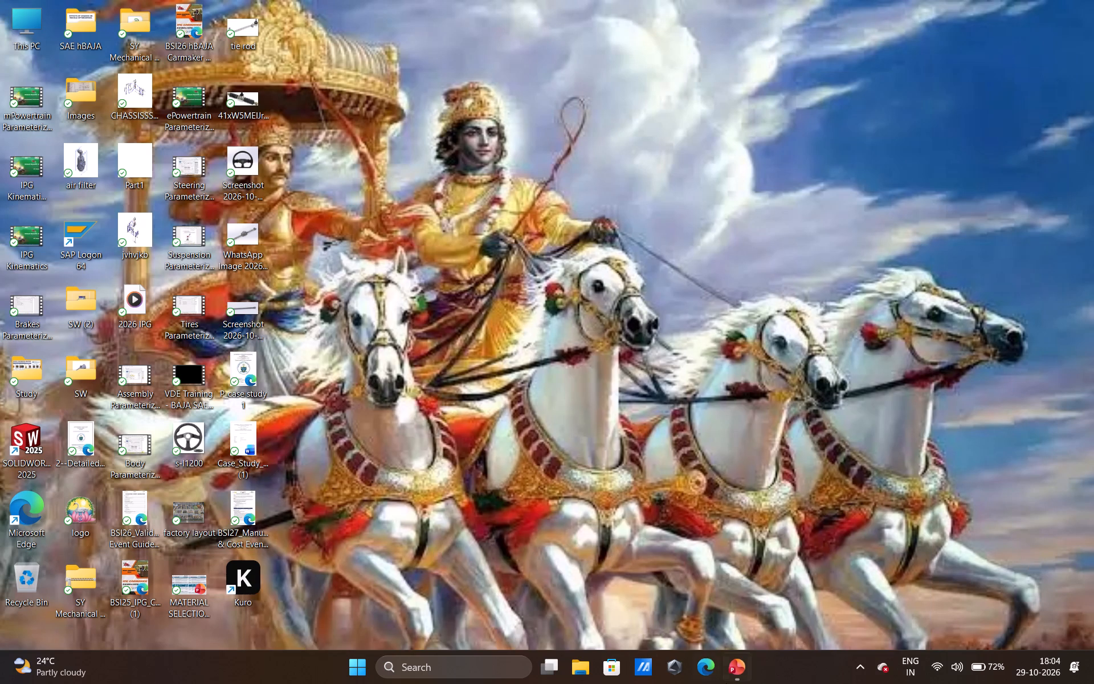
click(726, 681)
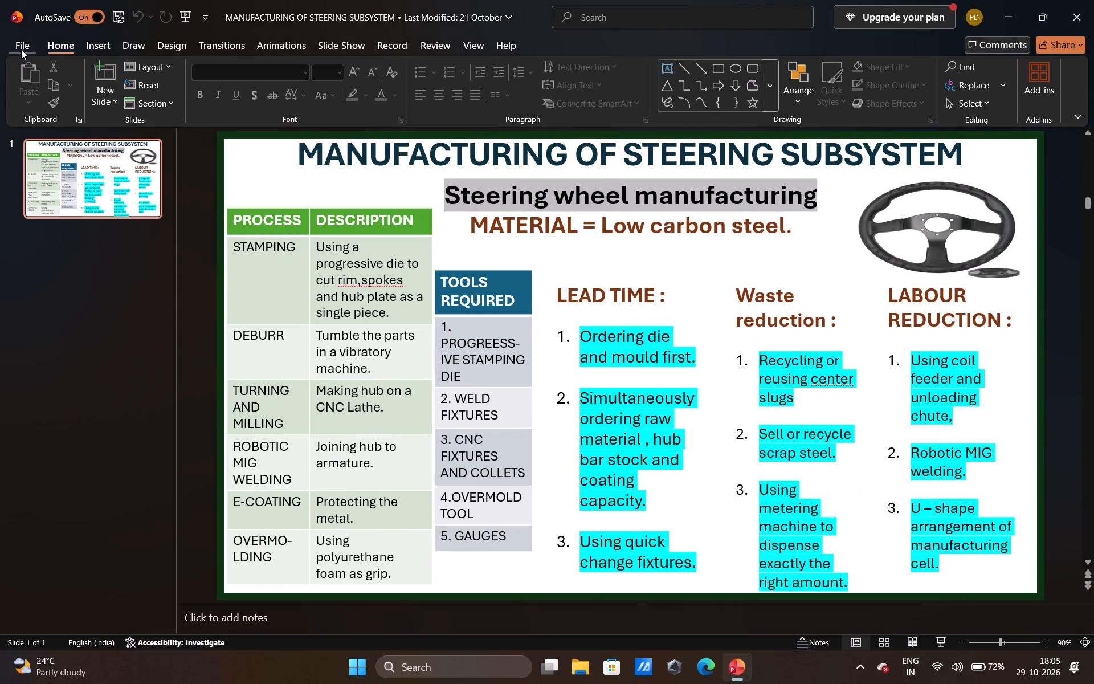
Open the recent presentation "MATERIAL SELECTION FOR STEERING WHEEL" as well.
click(21, 50)
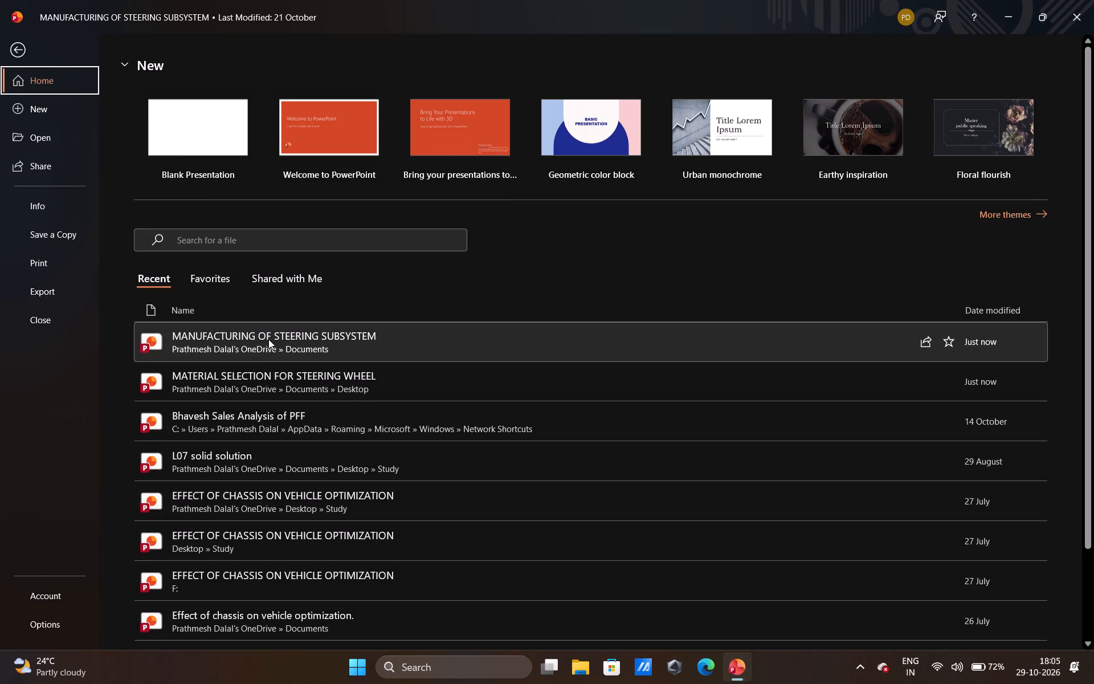
click(275, 365)
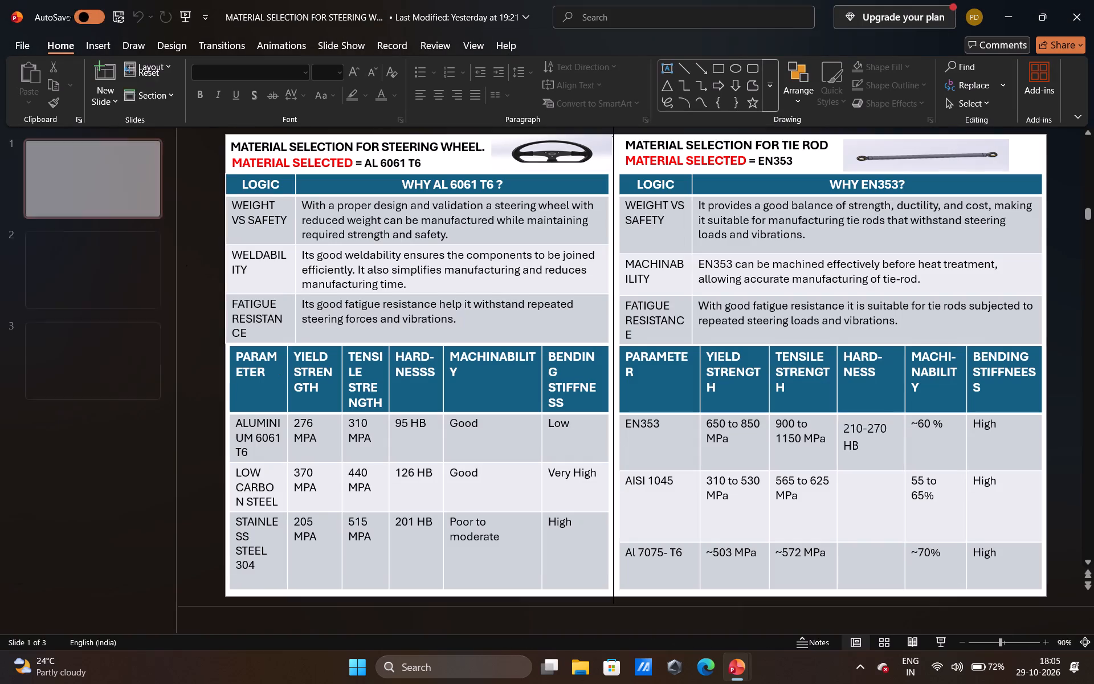
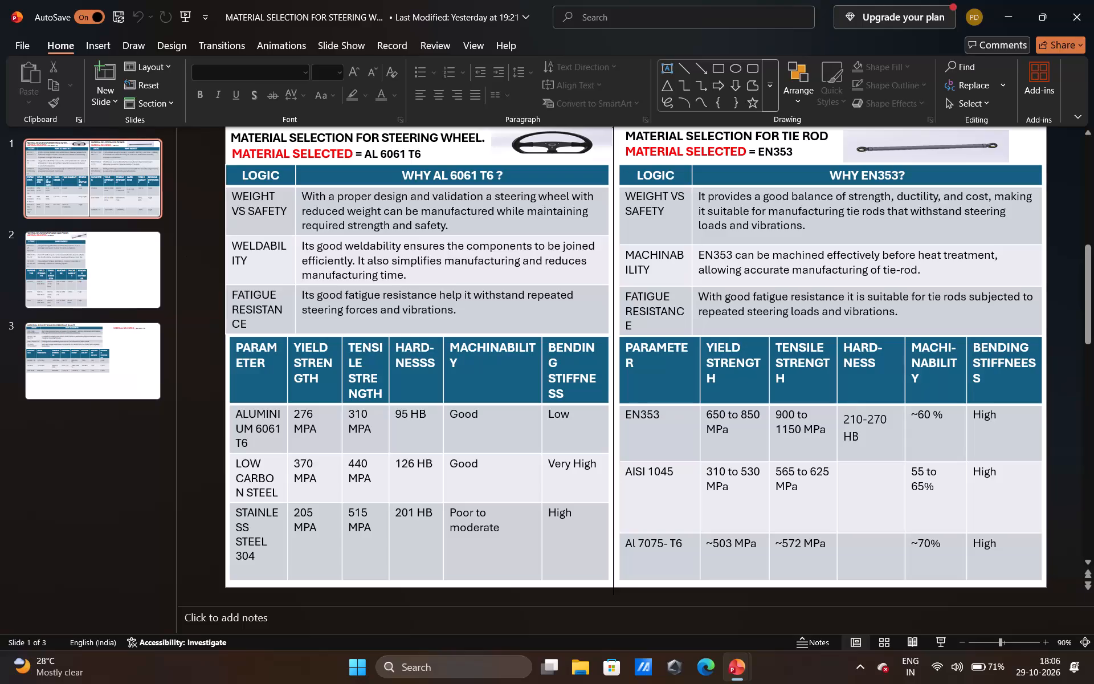
Launch WhatsApp from the recent Windows searches.
click(445, 671)
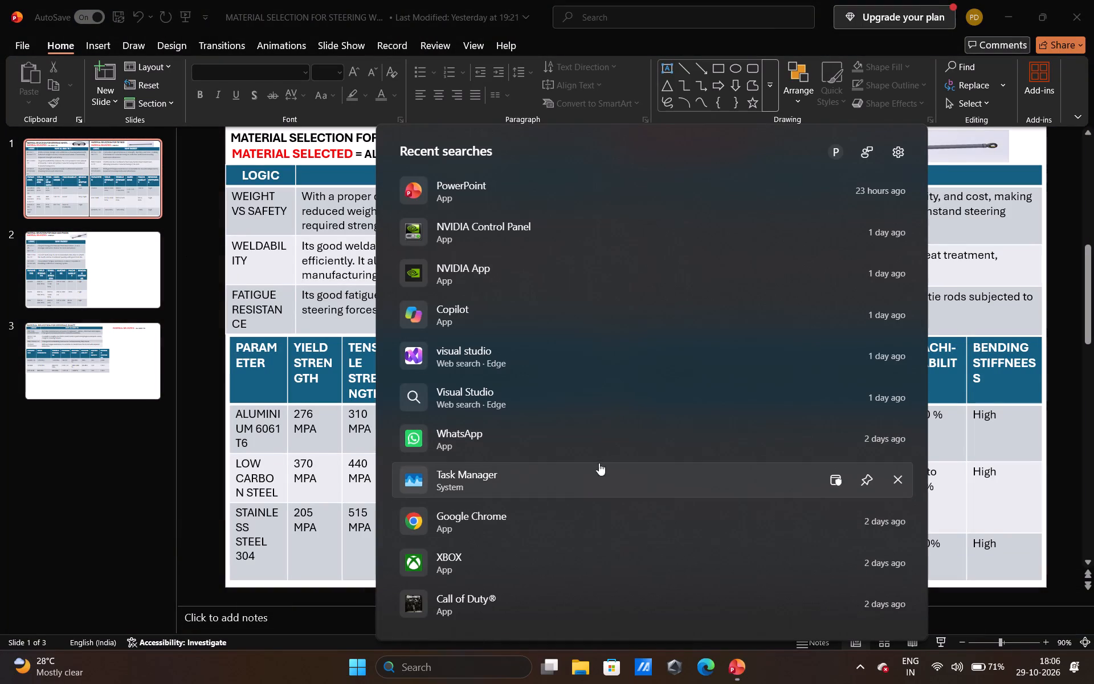
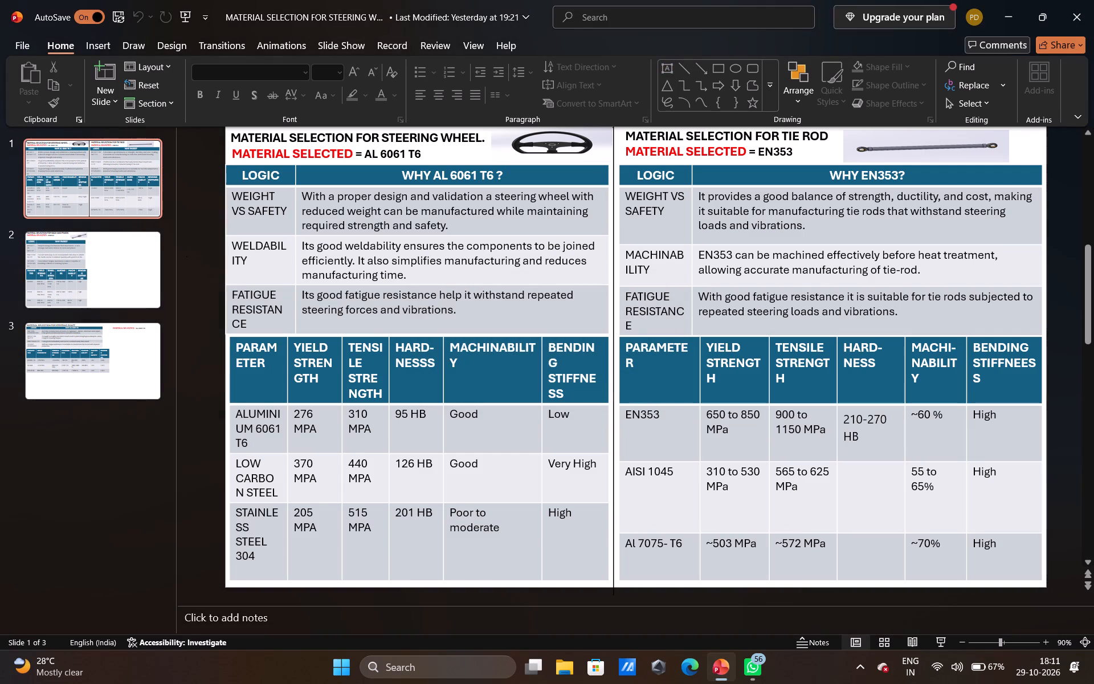
On slide 3, "MATERIAL SELECTION FOR STEERING SHAFT", select the upper table headed "WHY AL 6061 T6" and bring up its editing options.
click(35, 276)
click(70, 354)
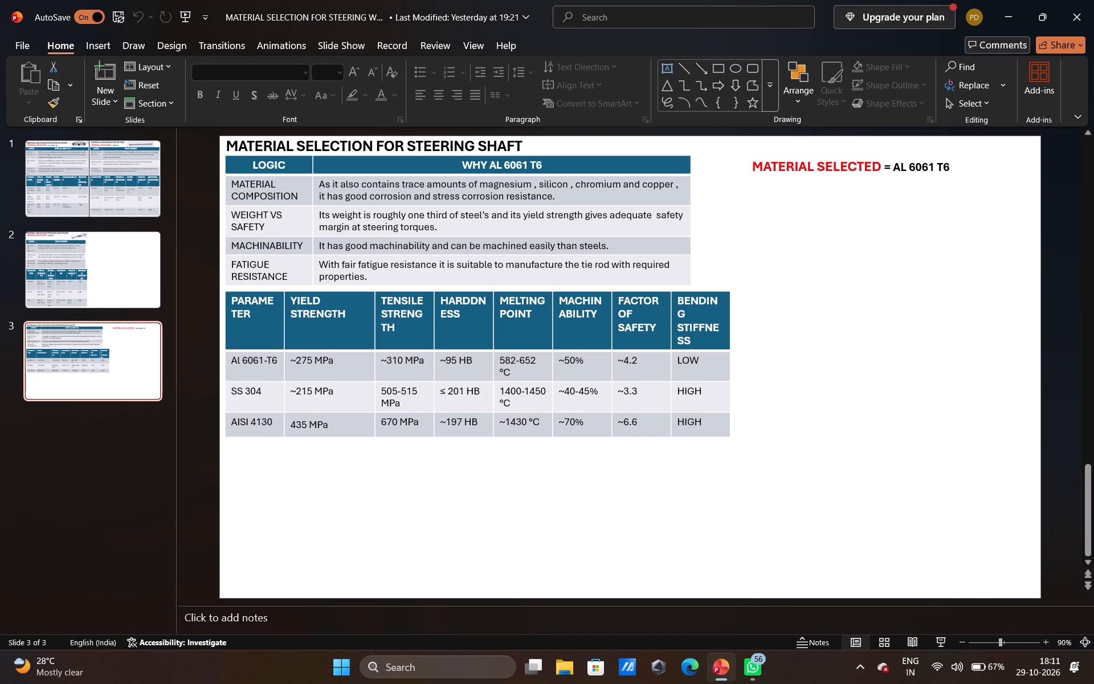
click(383, 164)
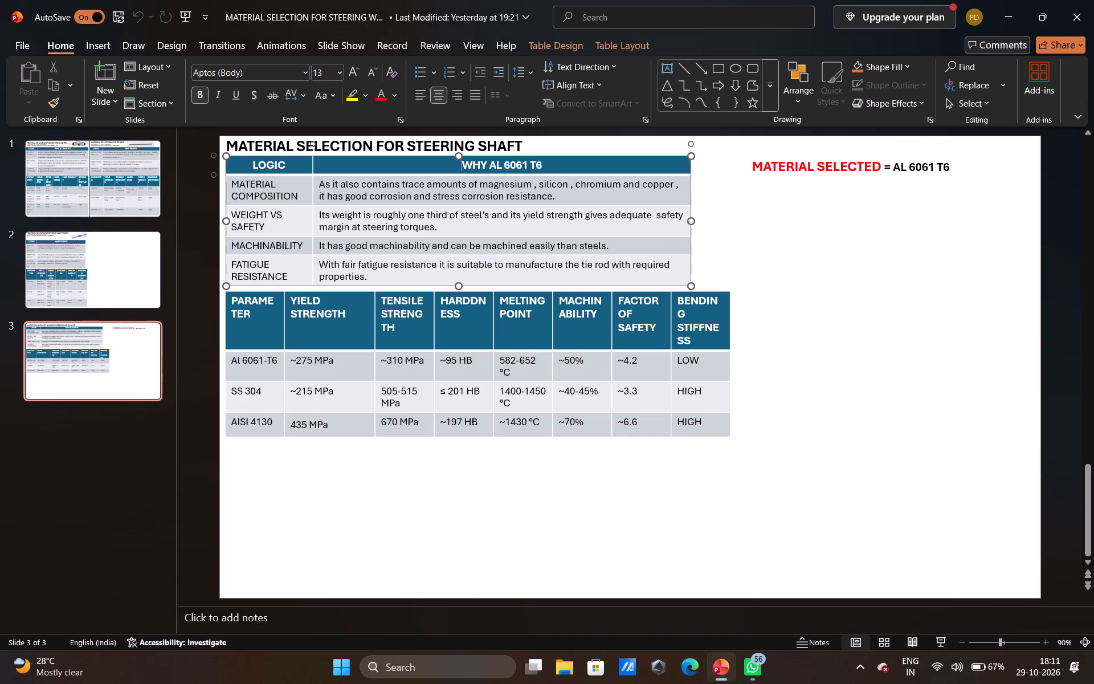
drag(383, 164, 411, 155)
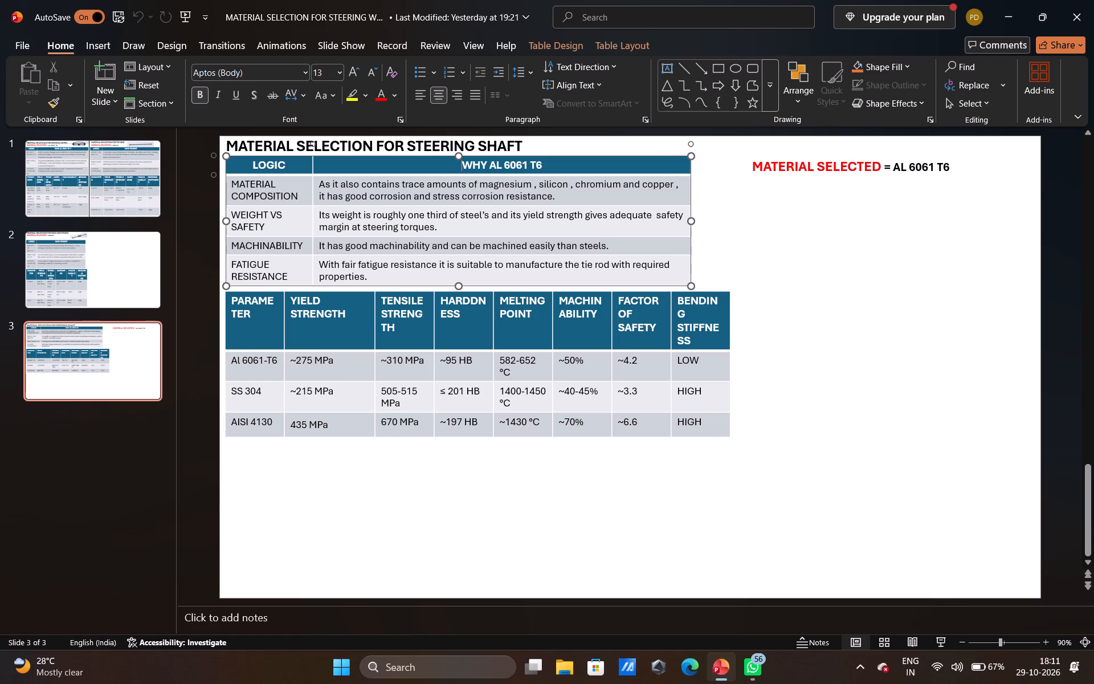
right_click(424, 159)
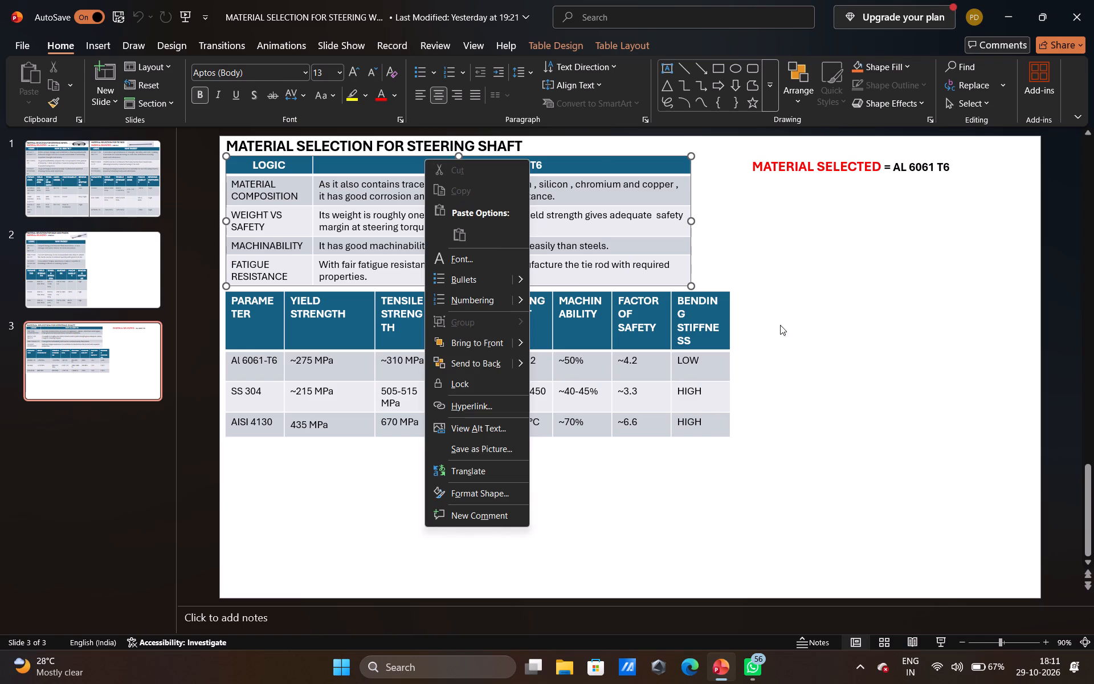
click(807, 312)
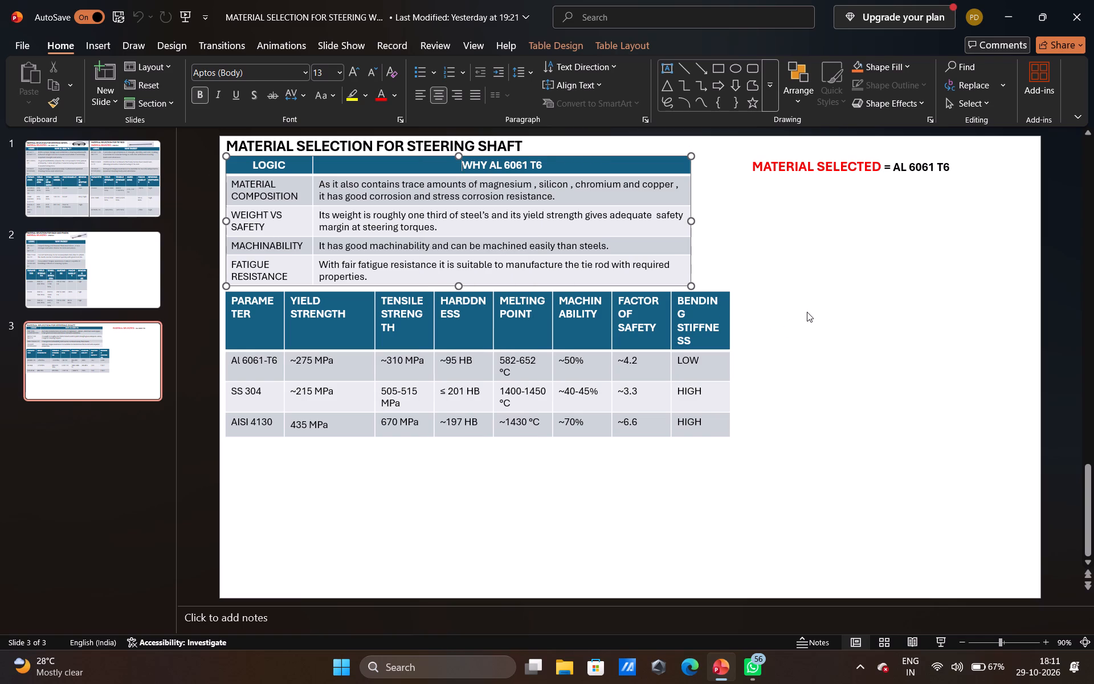
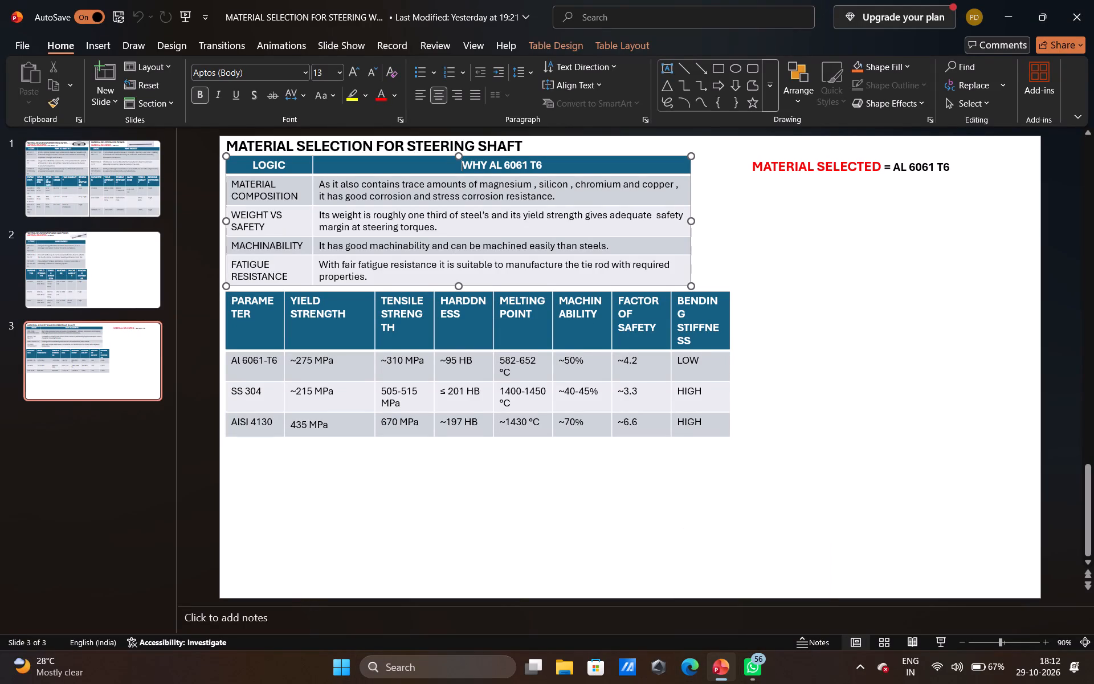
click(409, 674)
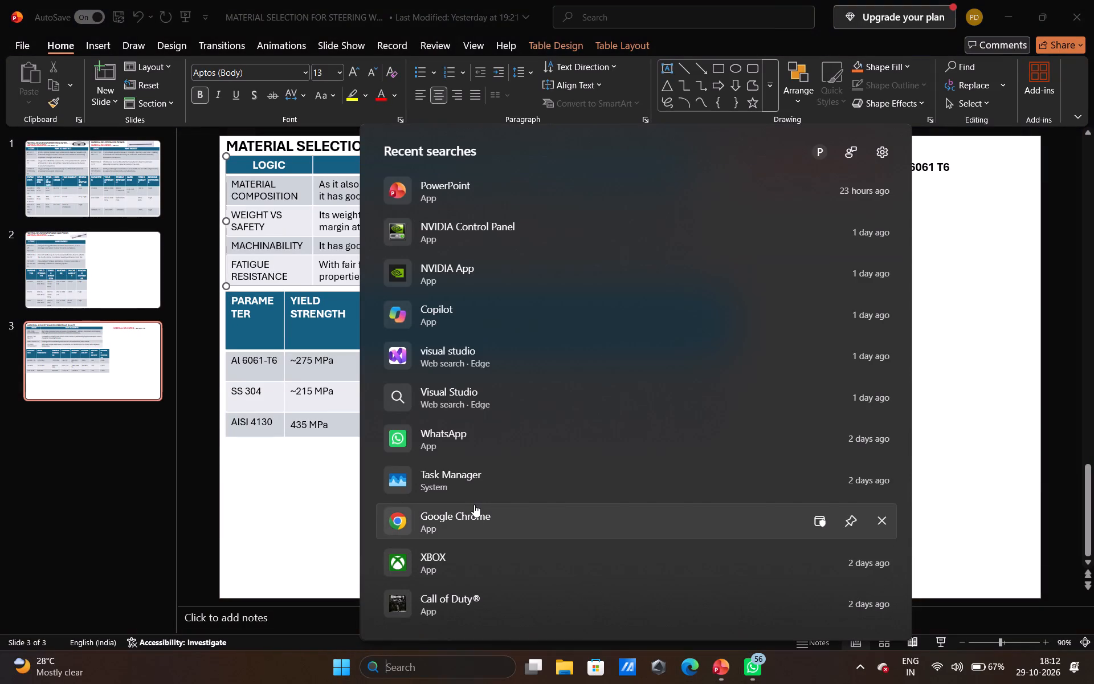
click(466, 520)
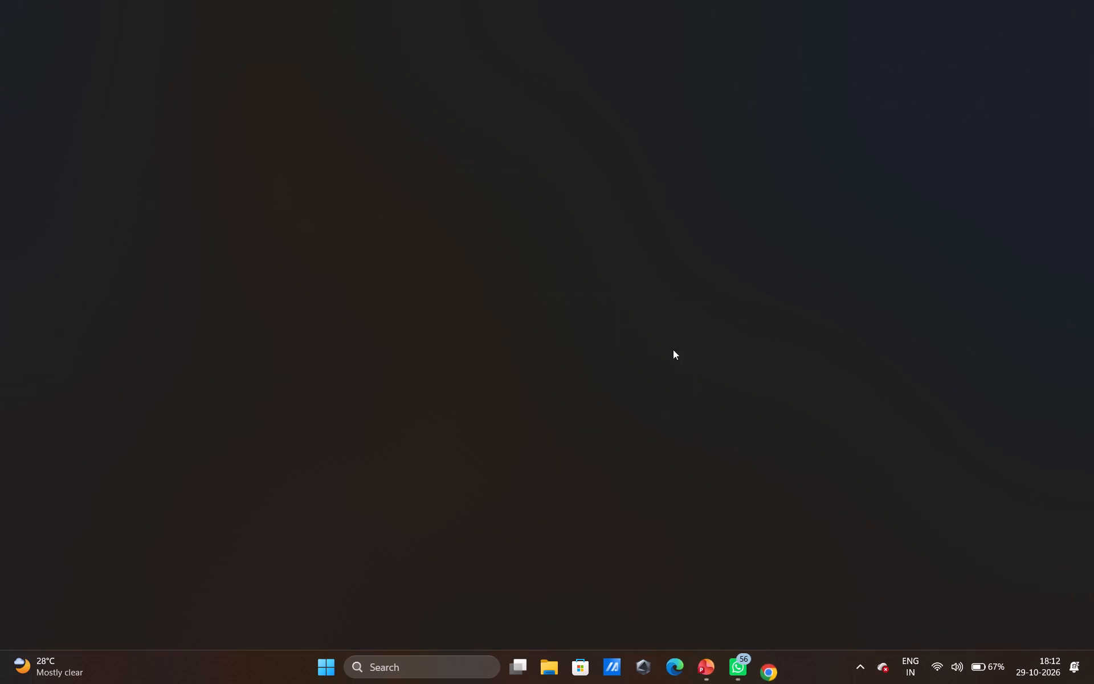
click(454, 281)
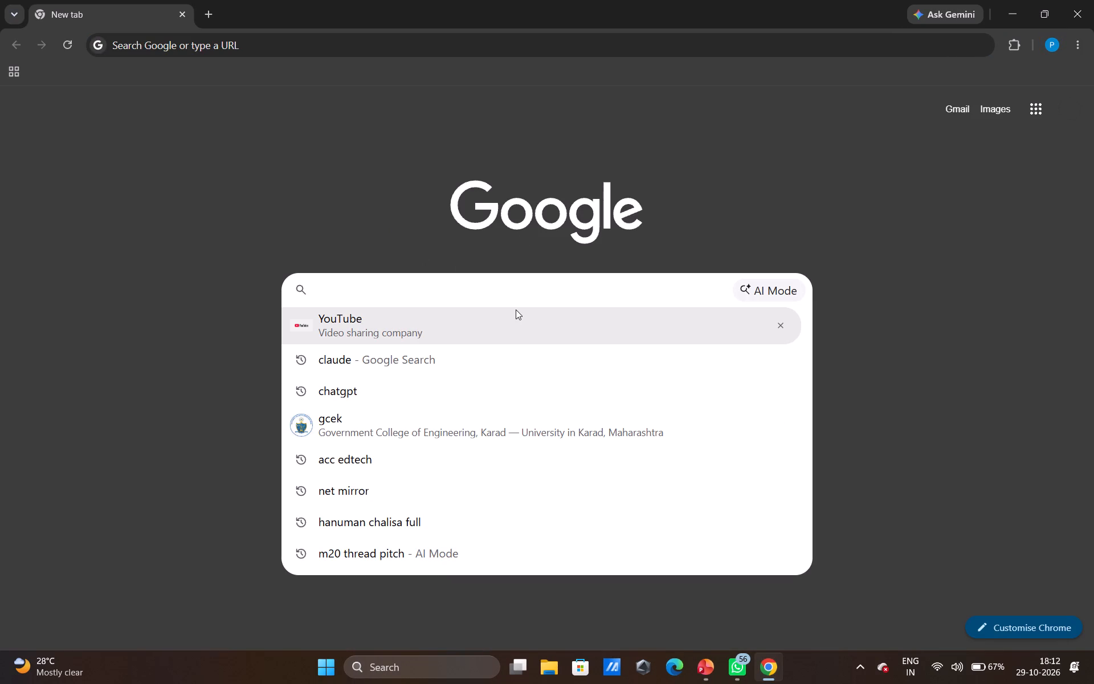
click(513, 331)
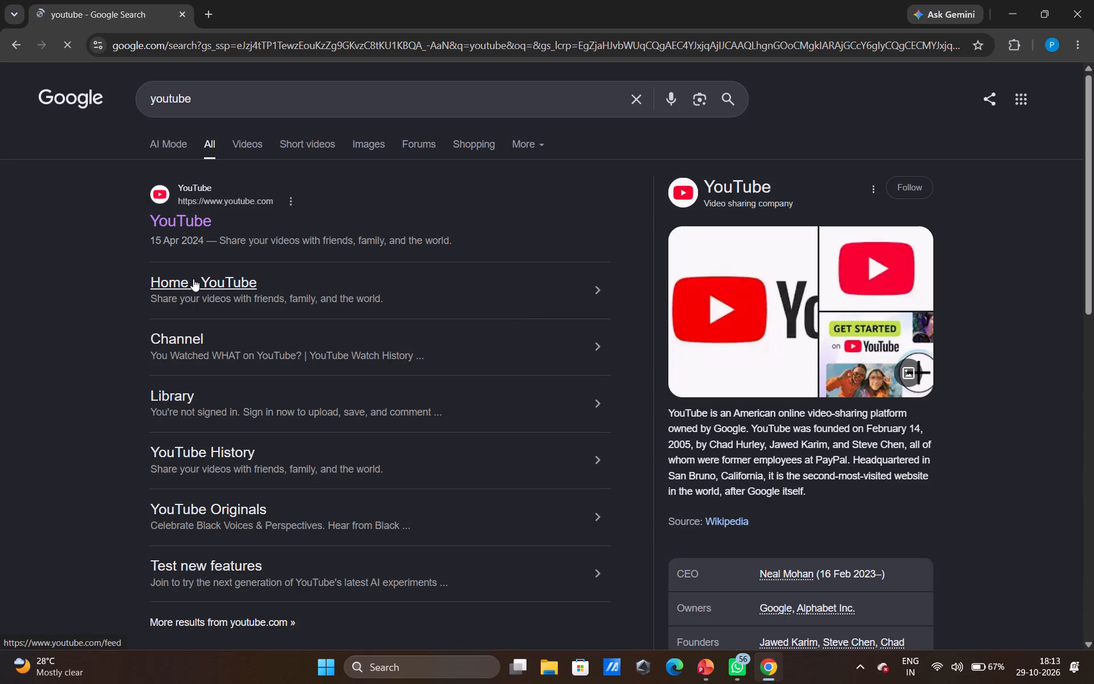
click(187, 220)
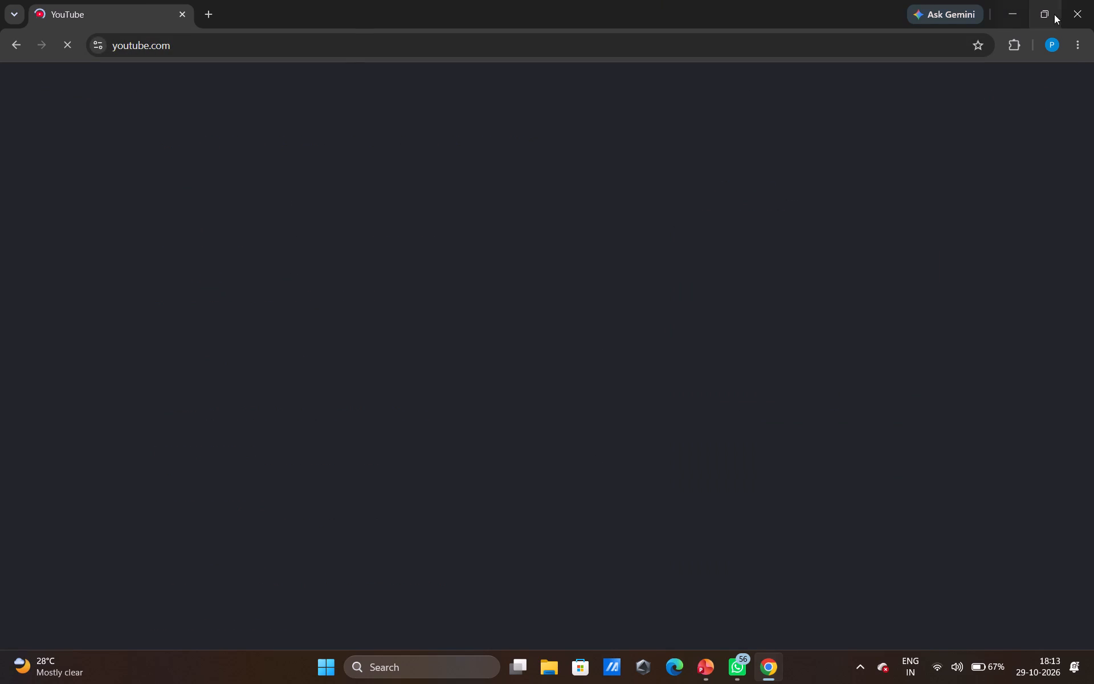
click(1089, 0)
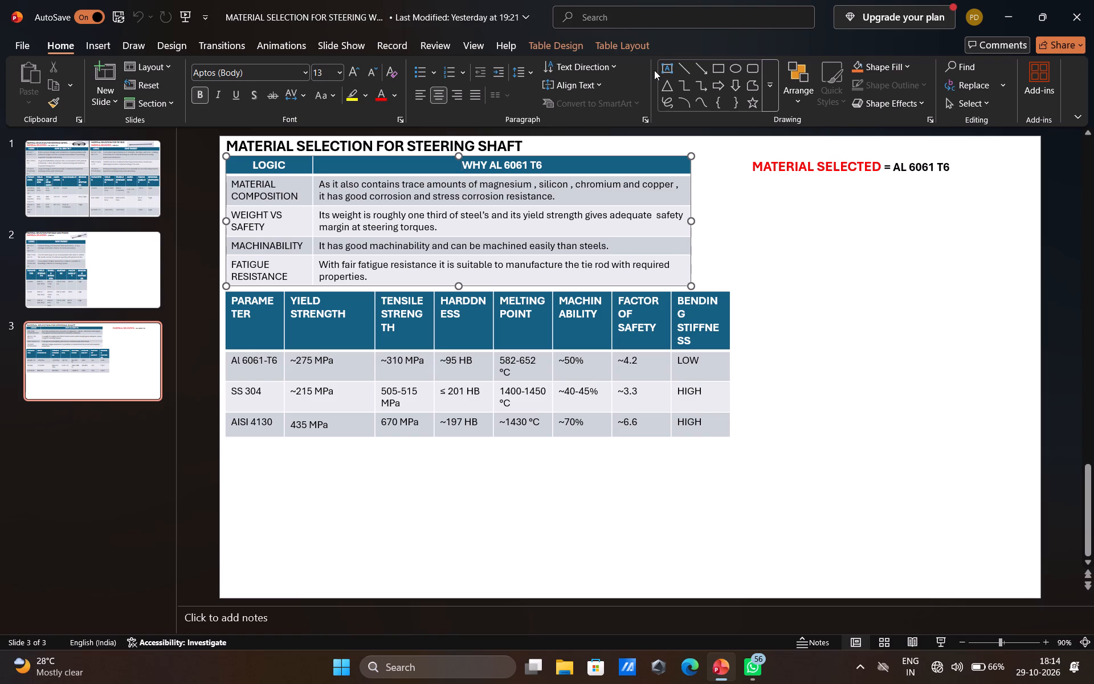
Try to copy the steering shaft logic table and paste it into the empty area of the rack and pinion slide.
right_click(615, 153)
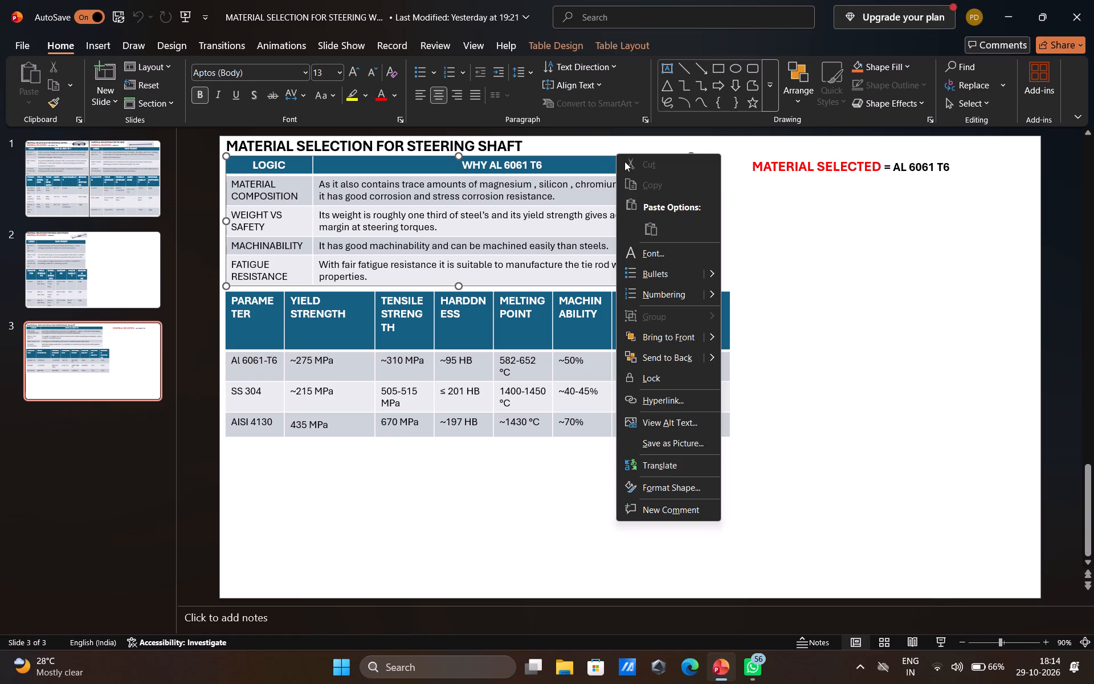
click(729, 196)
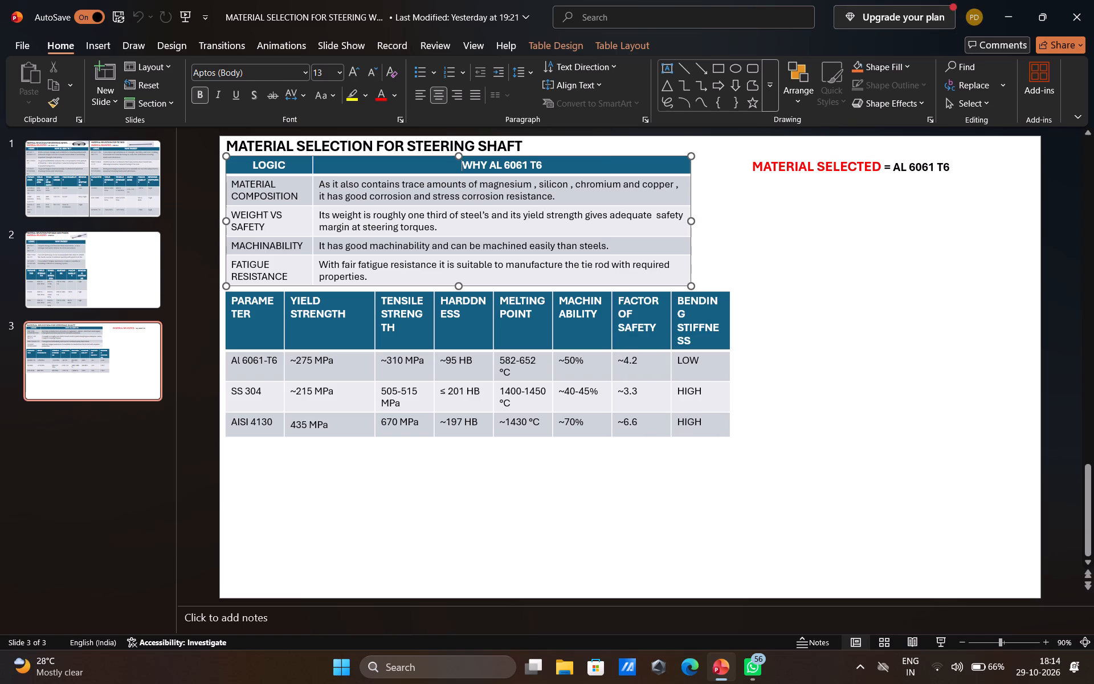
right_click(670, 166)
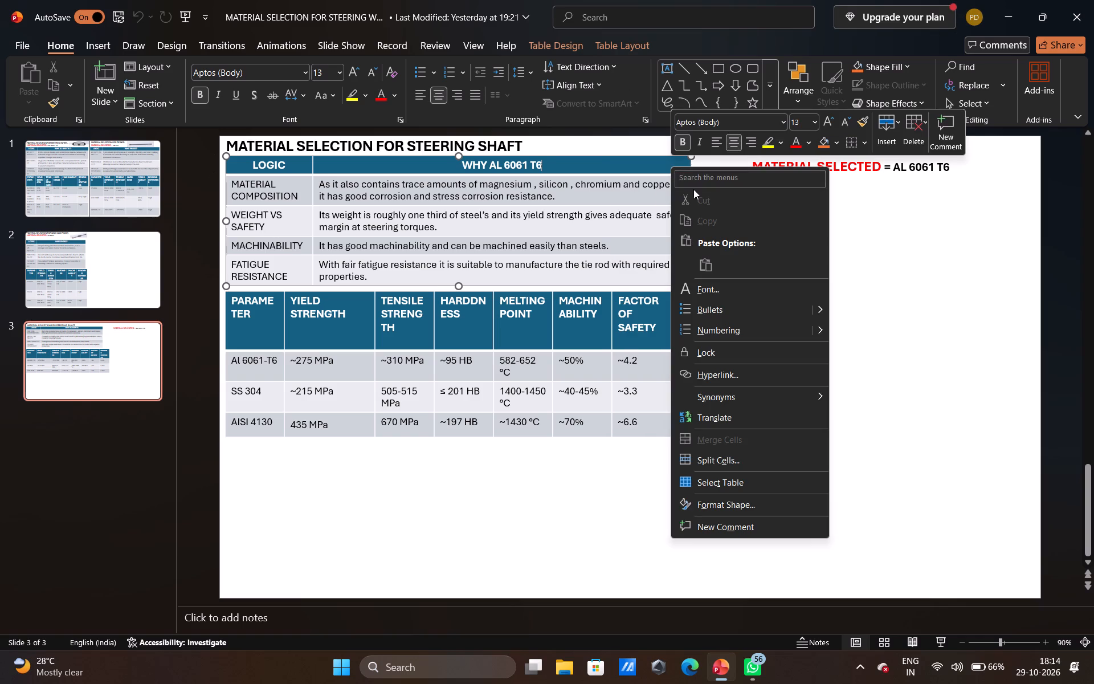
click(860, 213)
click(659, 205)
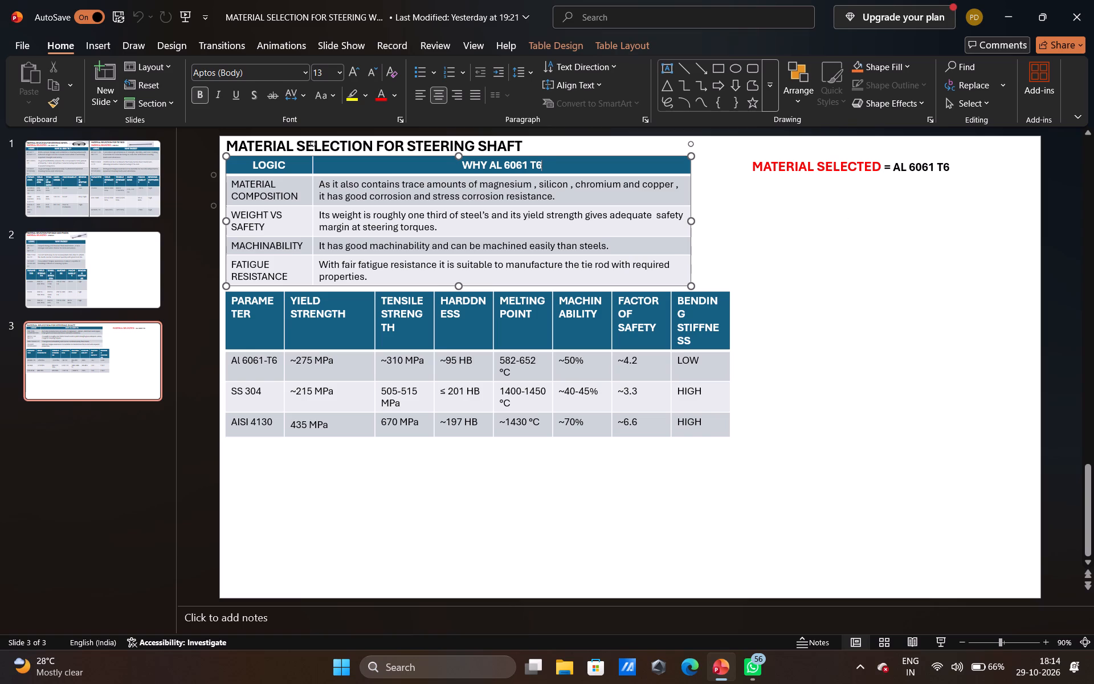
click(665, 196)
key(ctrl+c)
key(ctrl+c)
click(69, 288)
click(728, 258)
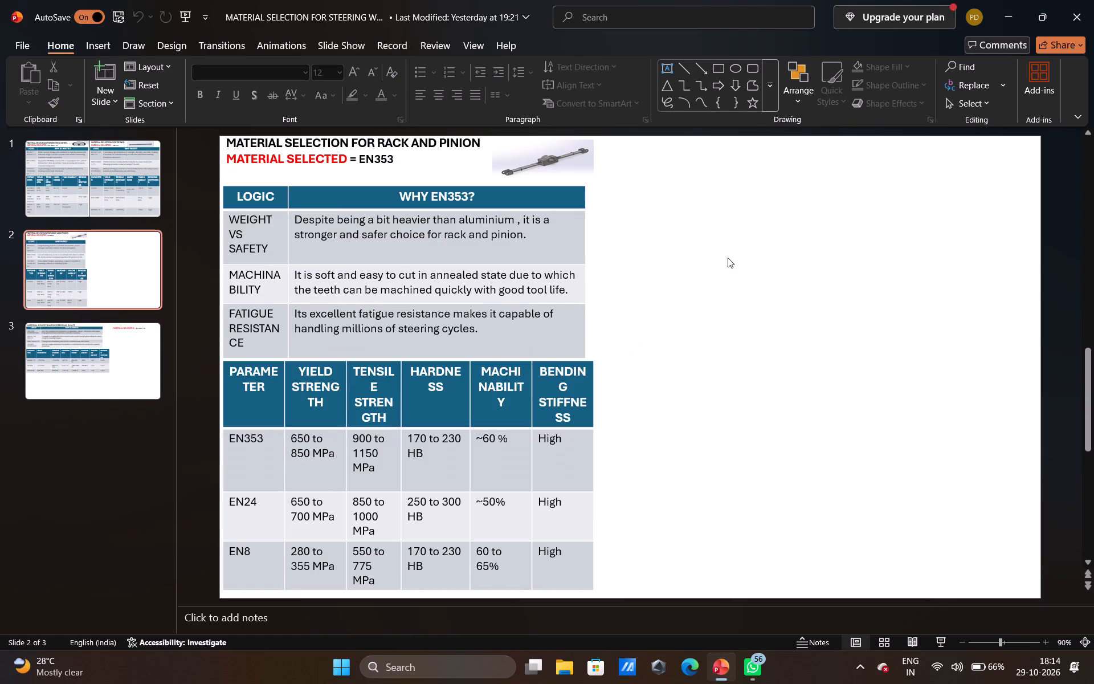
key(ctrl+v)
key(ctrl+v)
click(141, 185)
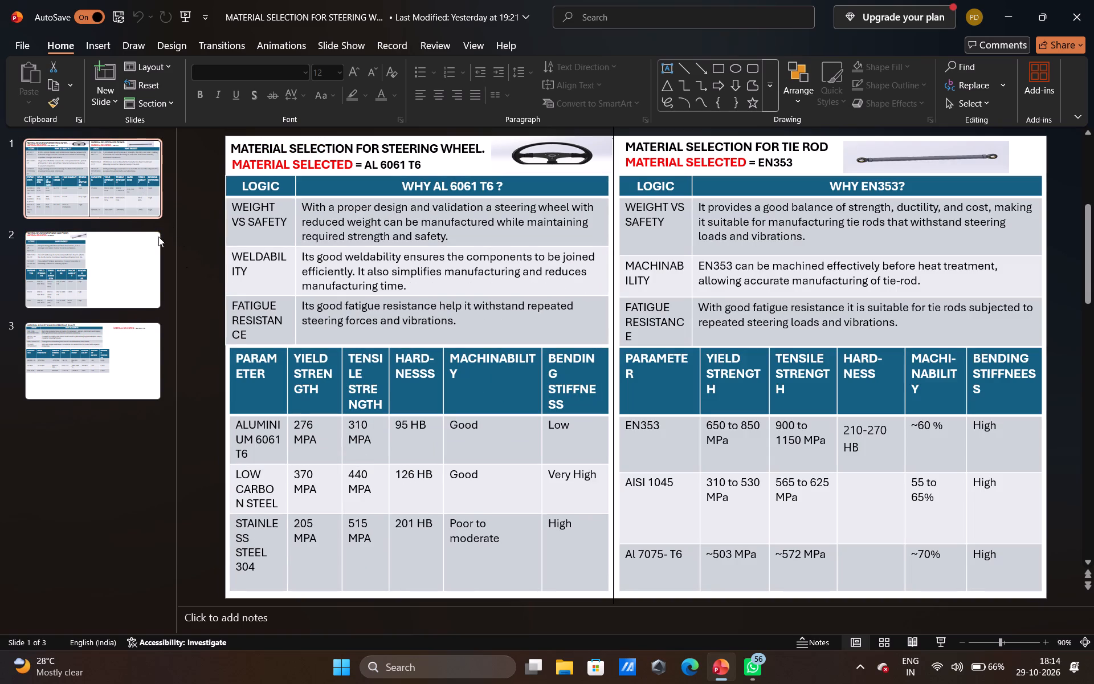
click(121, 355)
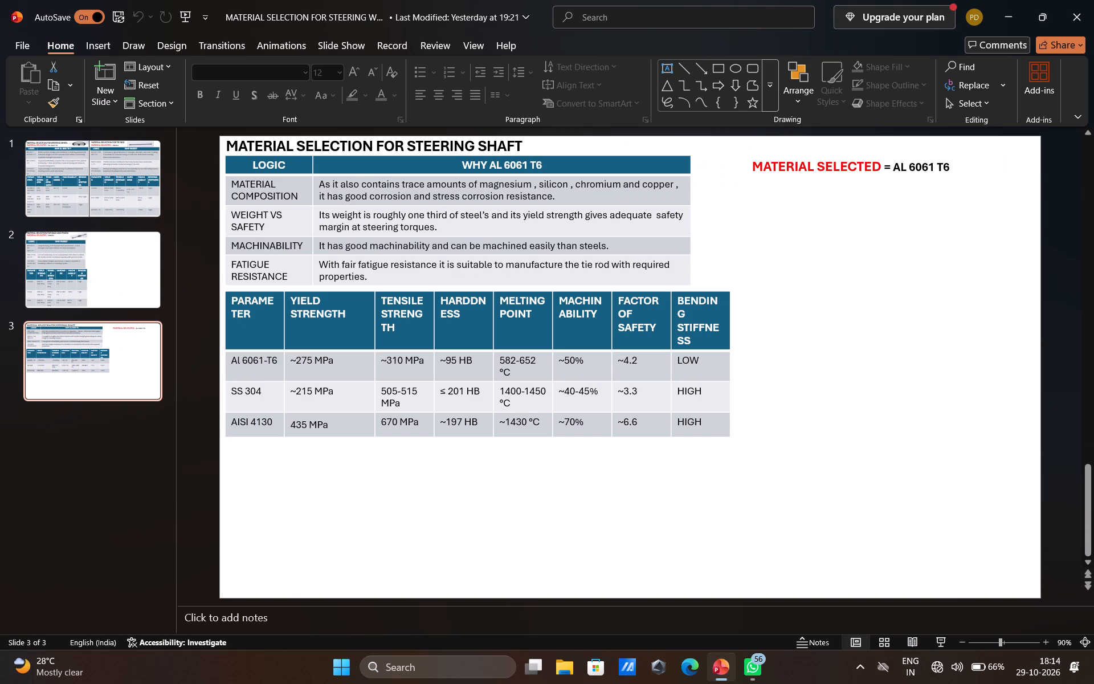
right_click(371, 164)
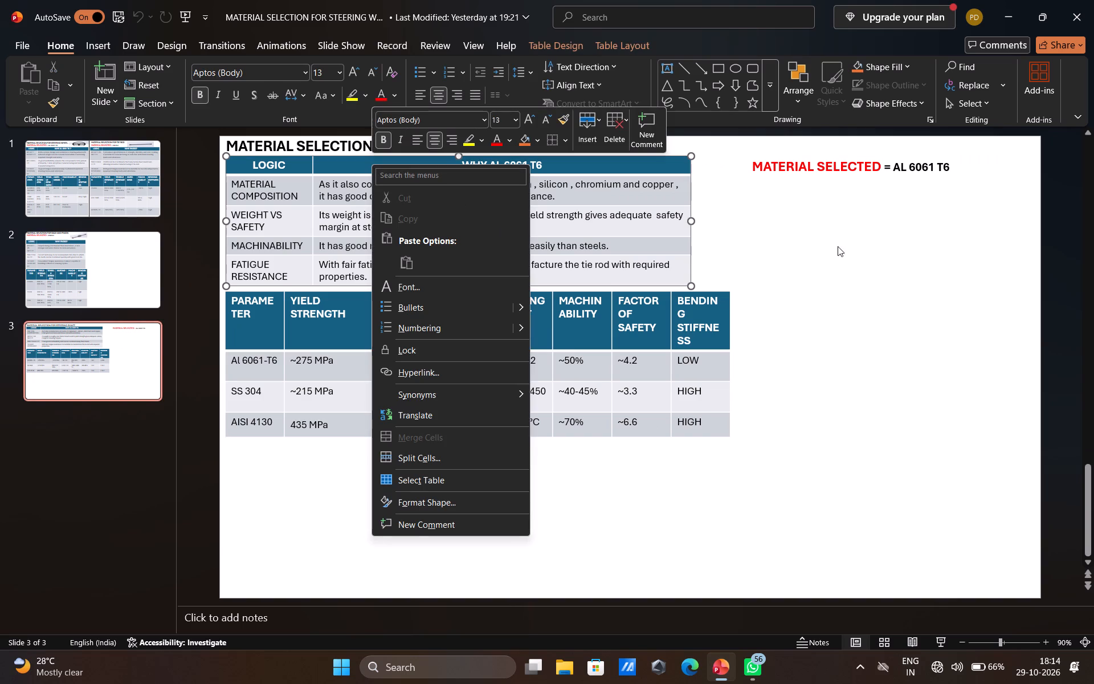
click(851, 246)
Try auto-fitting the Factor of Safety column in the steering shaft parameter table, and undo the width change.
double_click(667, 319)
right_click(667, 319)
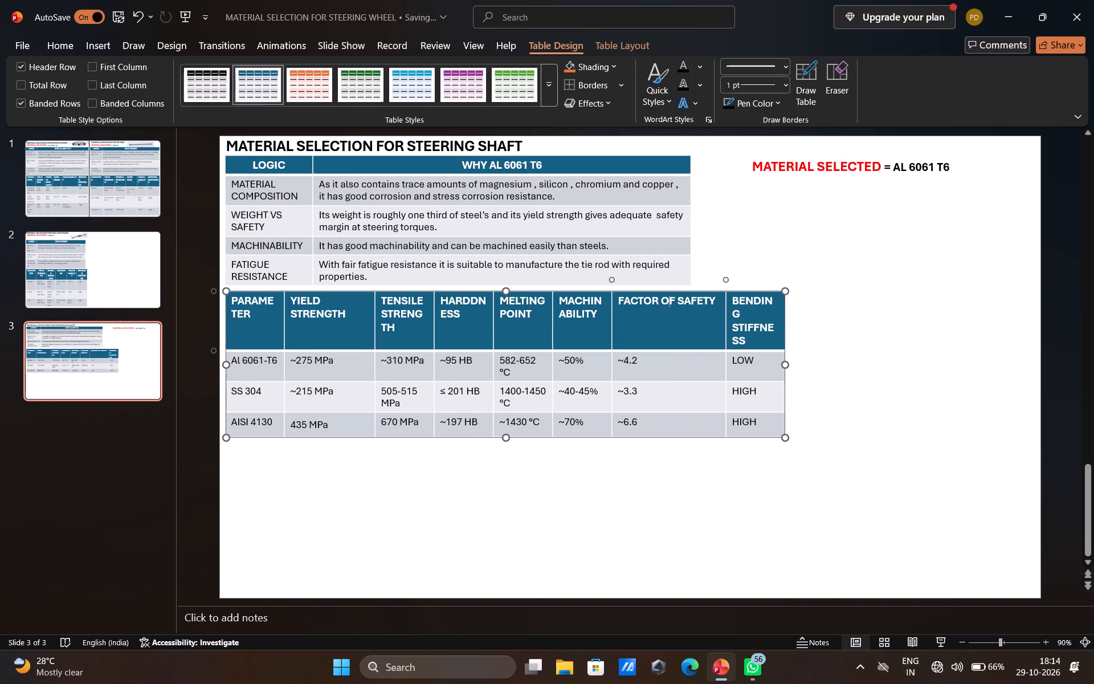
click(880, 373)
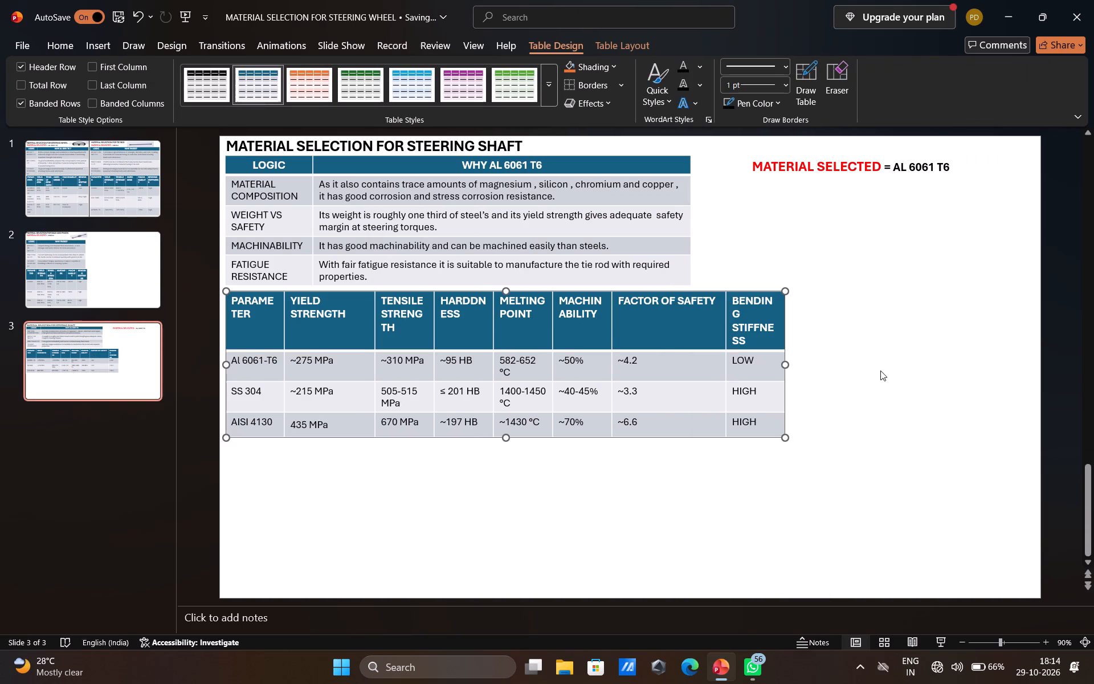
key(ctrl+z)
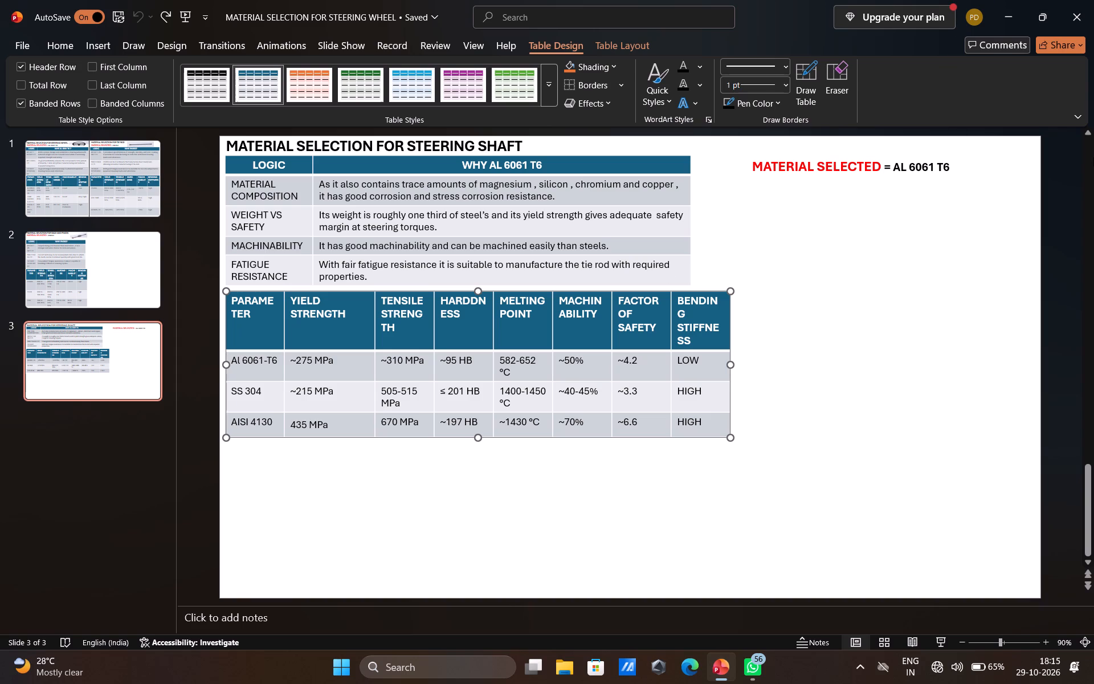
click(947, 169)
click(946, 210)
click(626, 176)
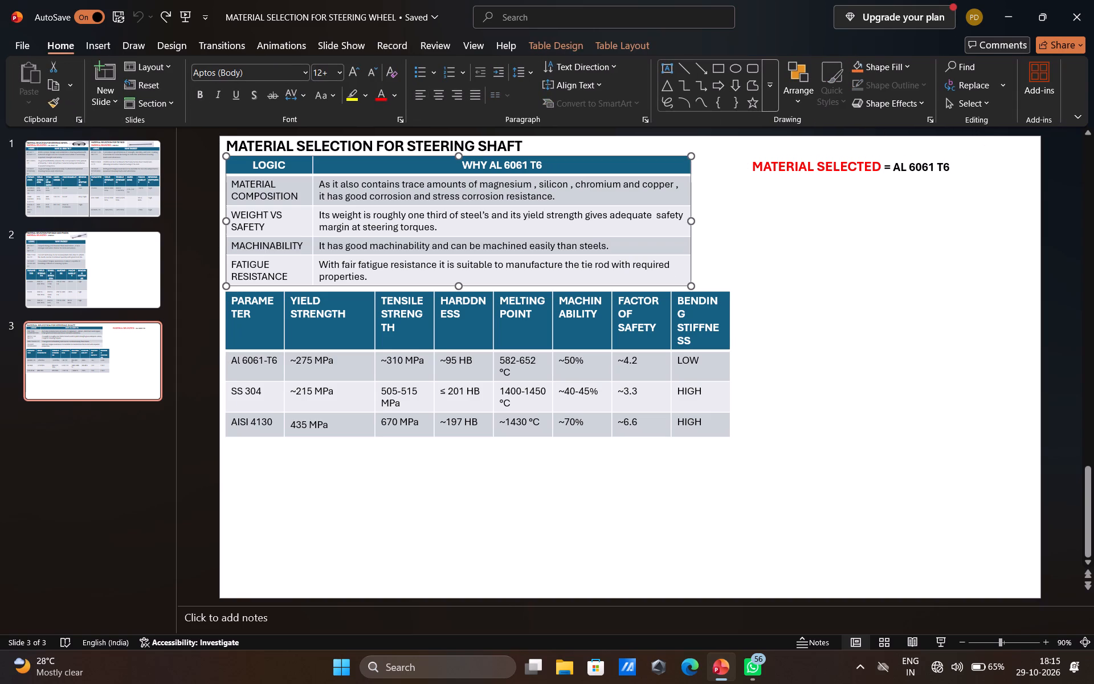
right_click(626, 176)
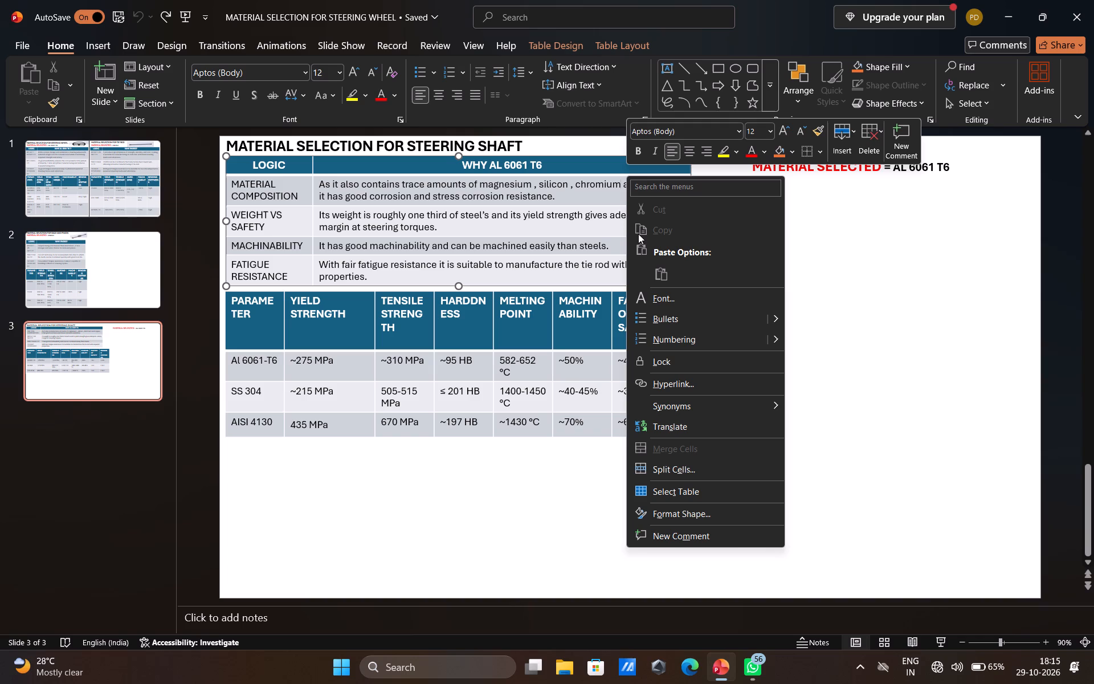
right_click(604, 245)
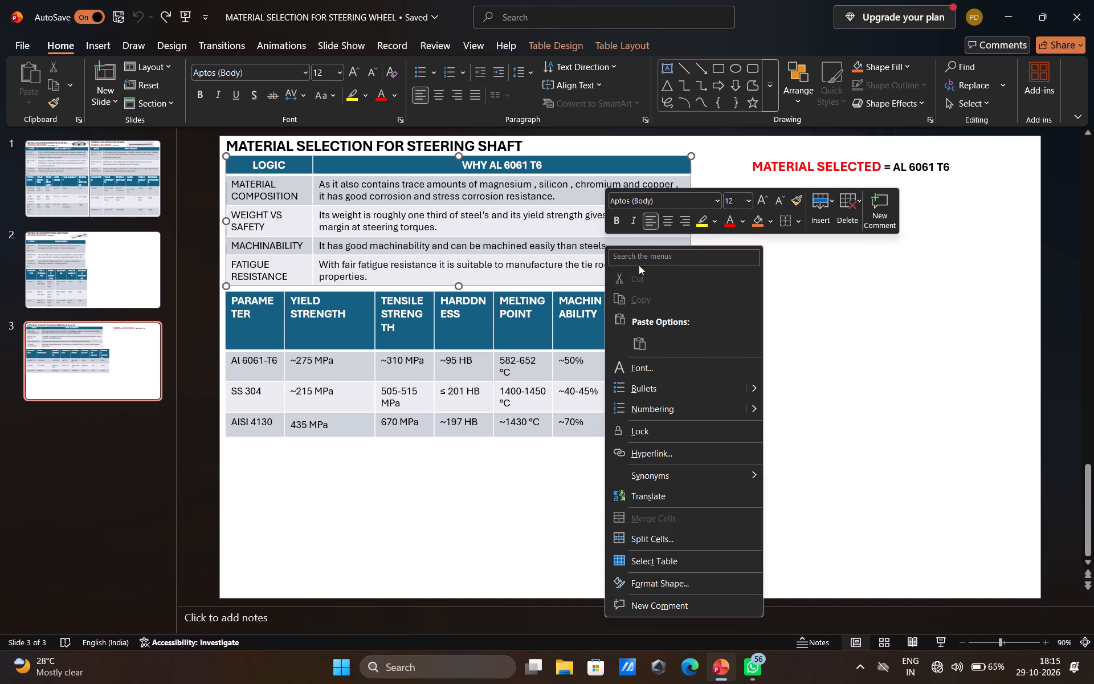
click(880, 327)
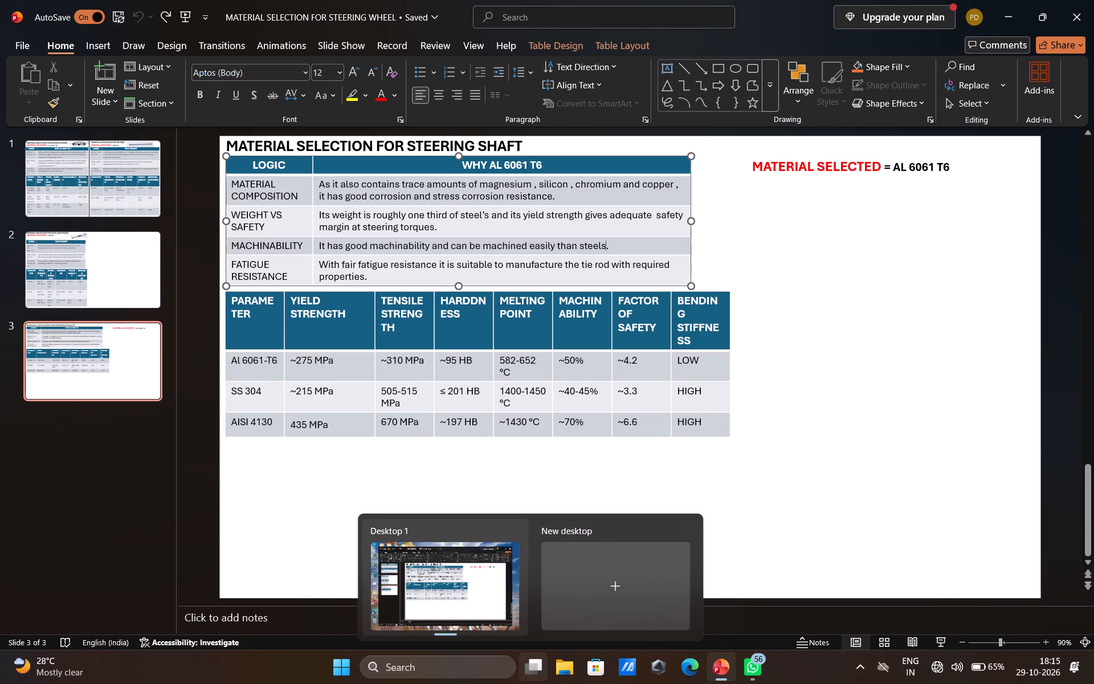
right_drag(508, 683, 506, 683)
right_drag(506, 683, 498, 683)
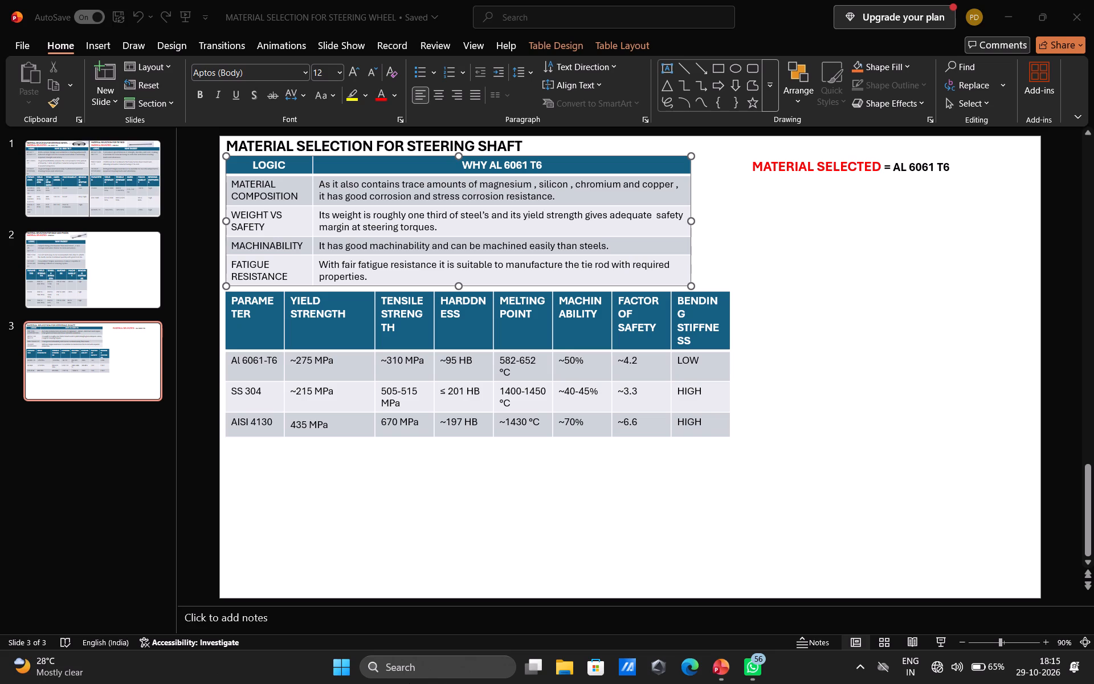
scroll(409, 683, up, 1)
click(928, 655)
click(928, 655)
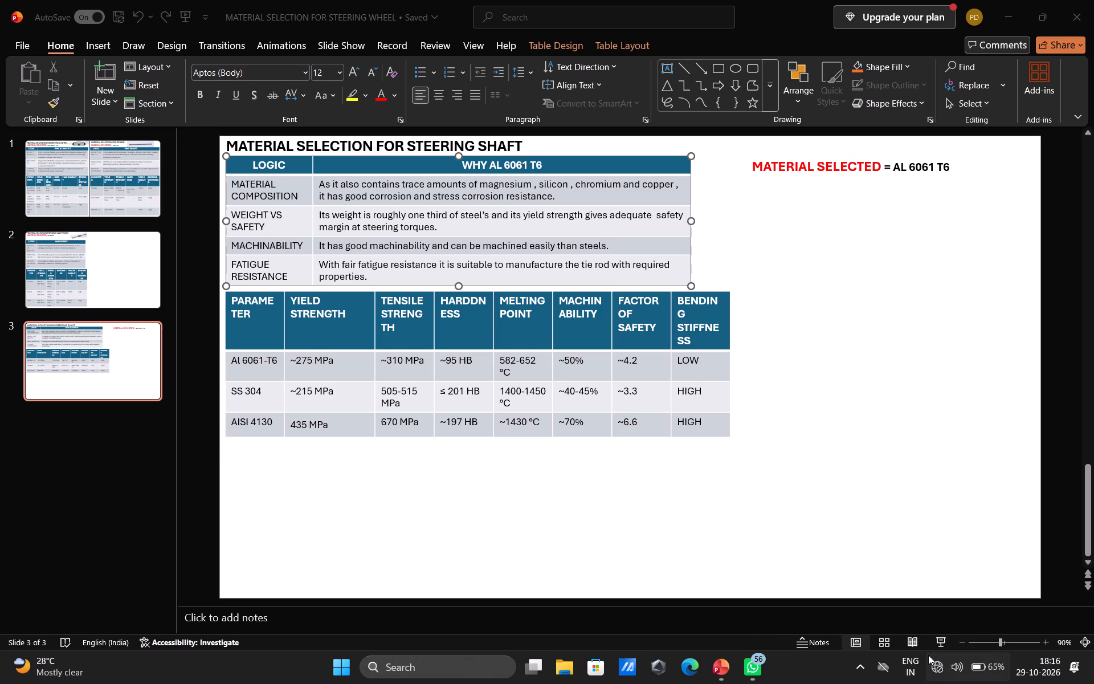
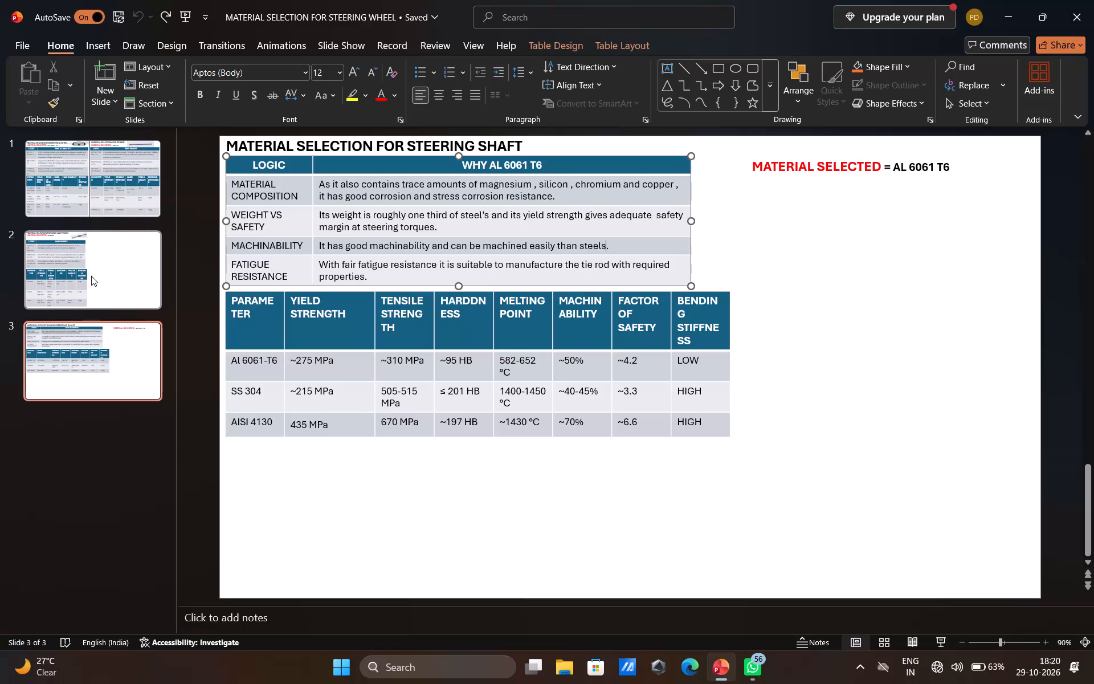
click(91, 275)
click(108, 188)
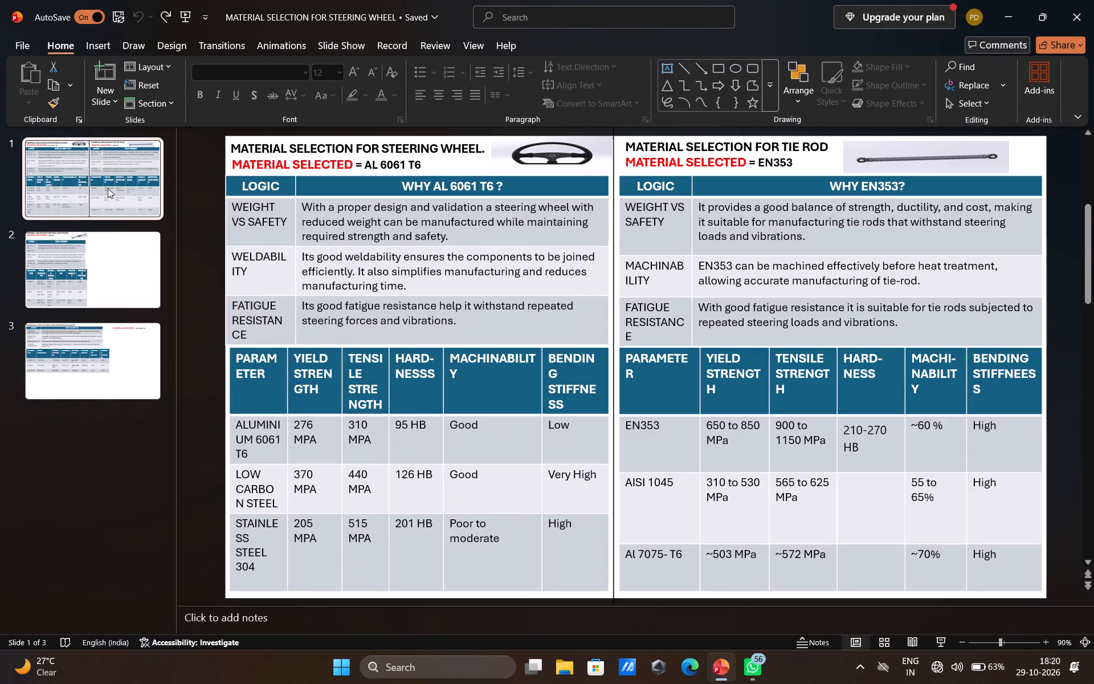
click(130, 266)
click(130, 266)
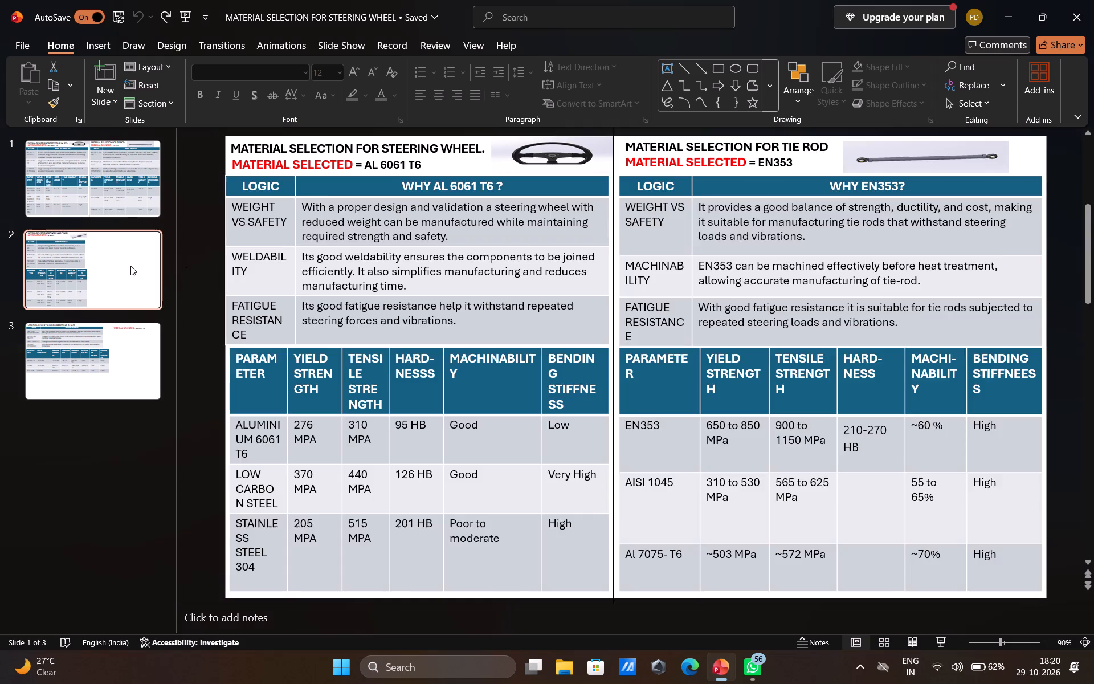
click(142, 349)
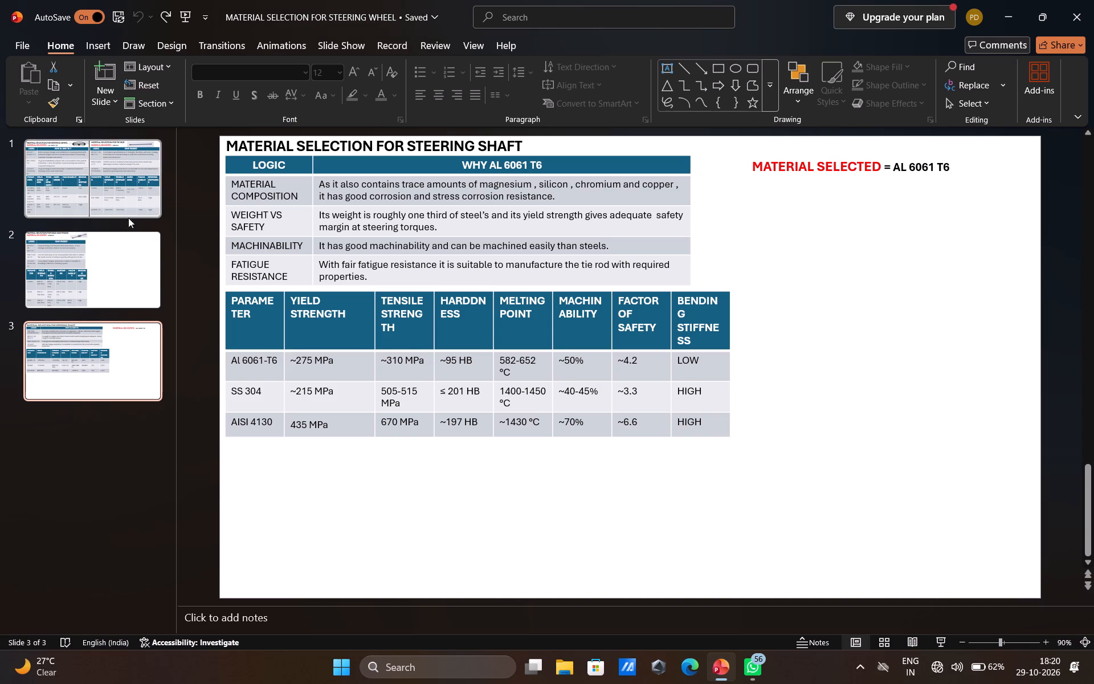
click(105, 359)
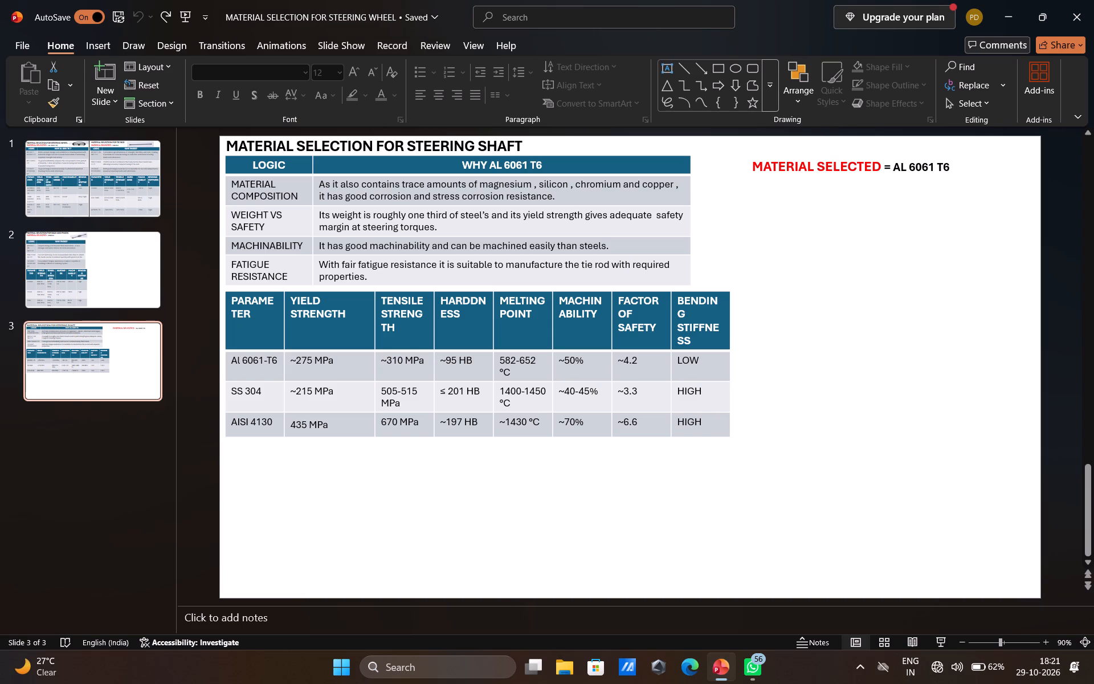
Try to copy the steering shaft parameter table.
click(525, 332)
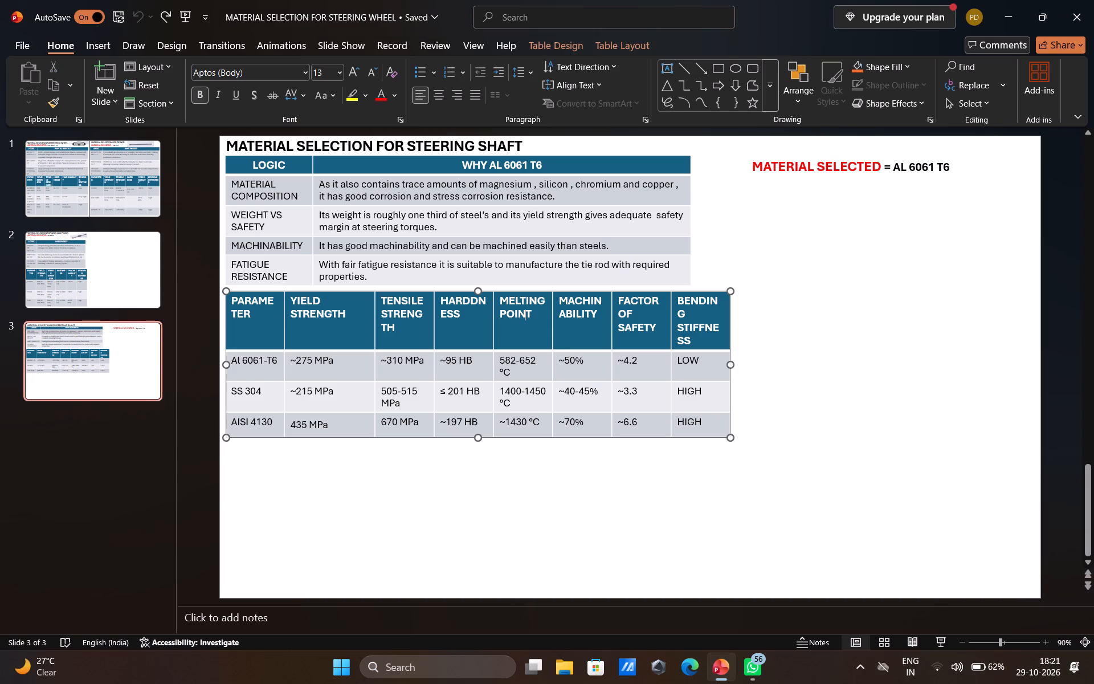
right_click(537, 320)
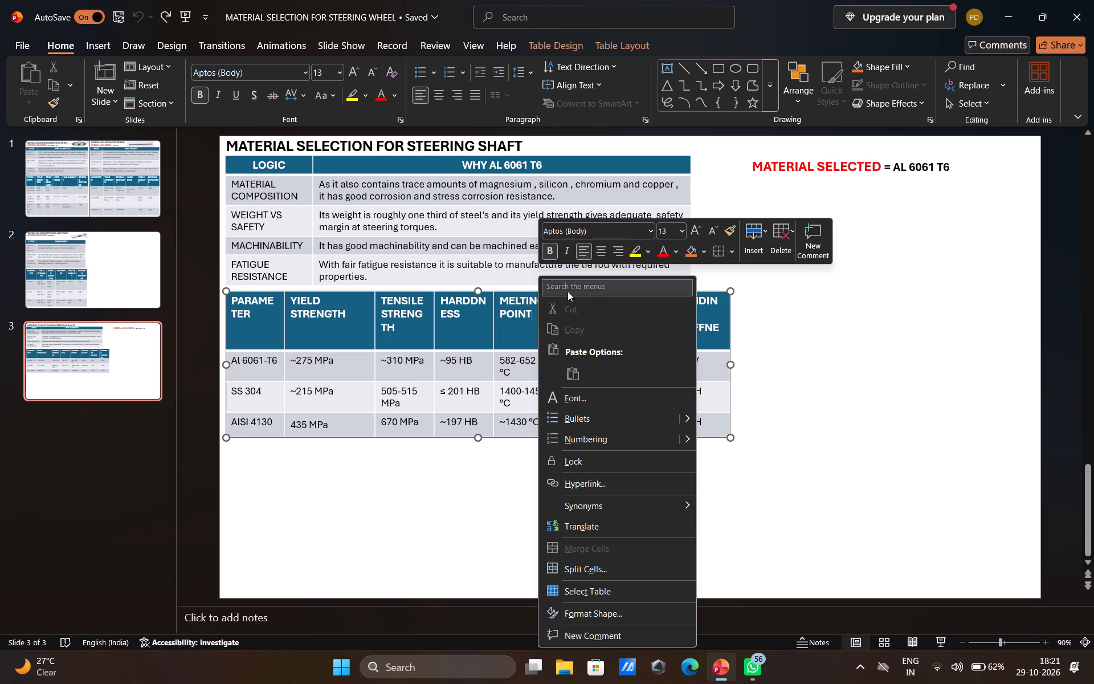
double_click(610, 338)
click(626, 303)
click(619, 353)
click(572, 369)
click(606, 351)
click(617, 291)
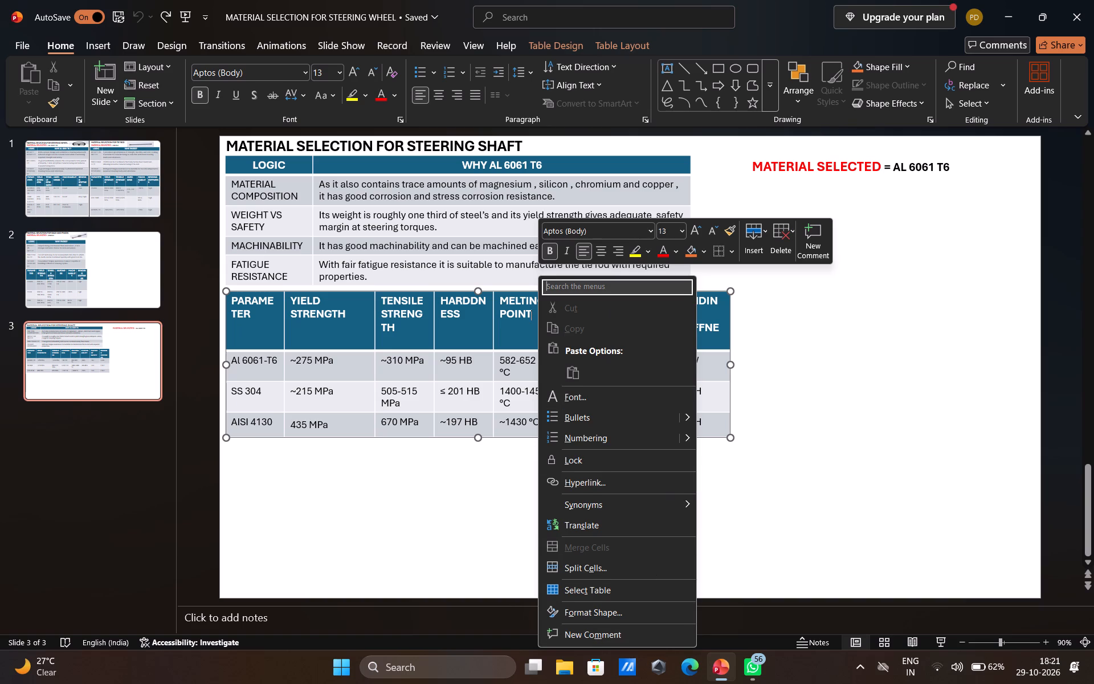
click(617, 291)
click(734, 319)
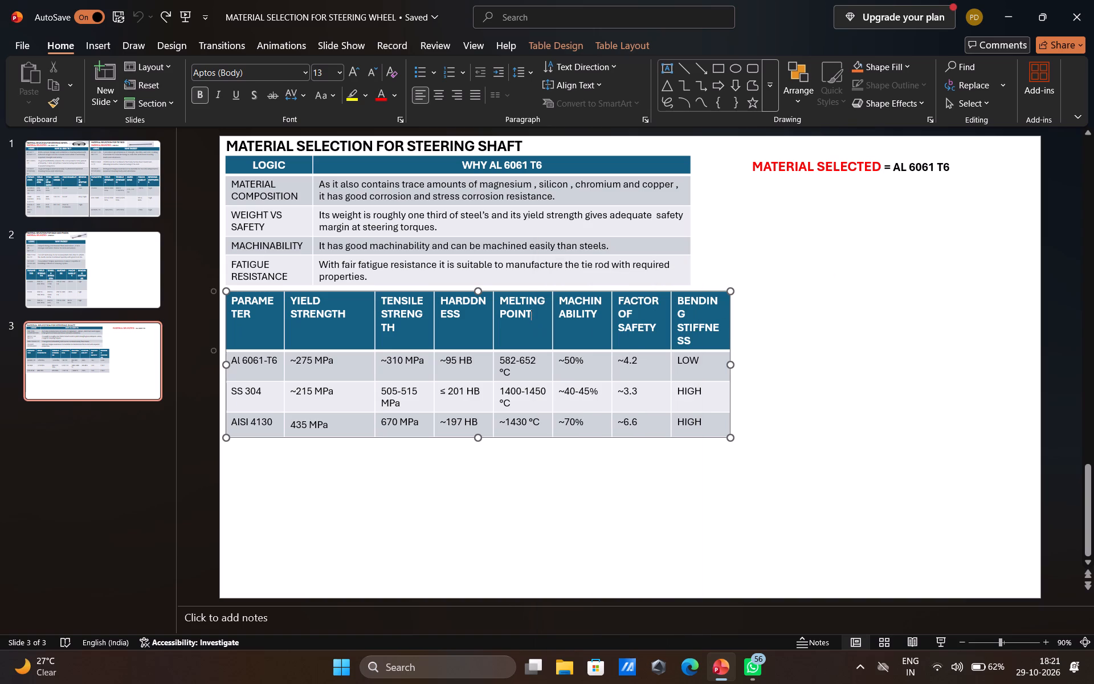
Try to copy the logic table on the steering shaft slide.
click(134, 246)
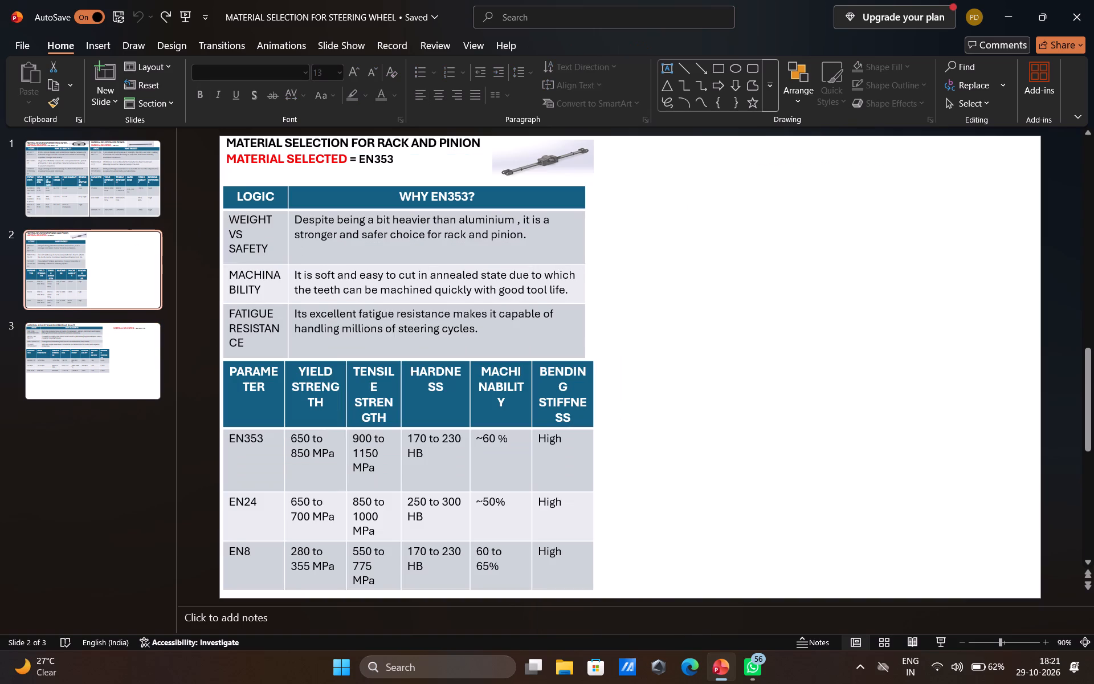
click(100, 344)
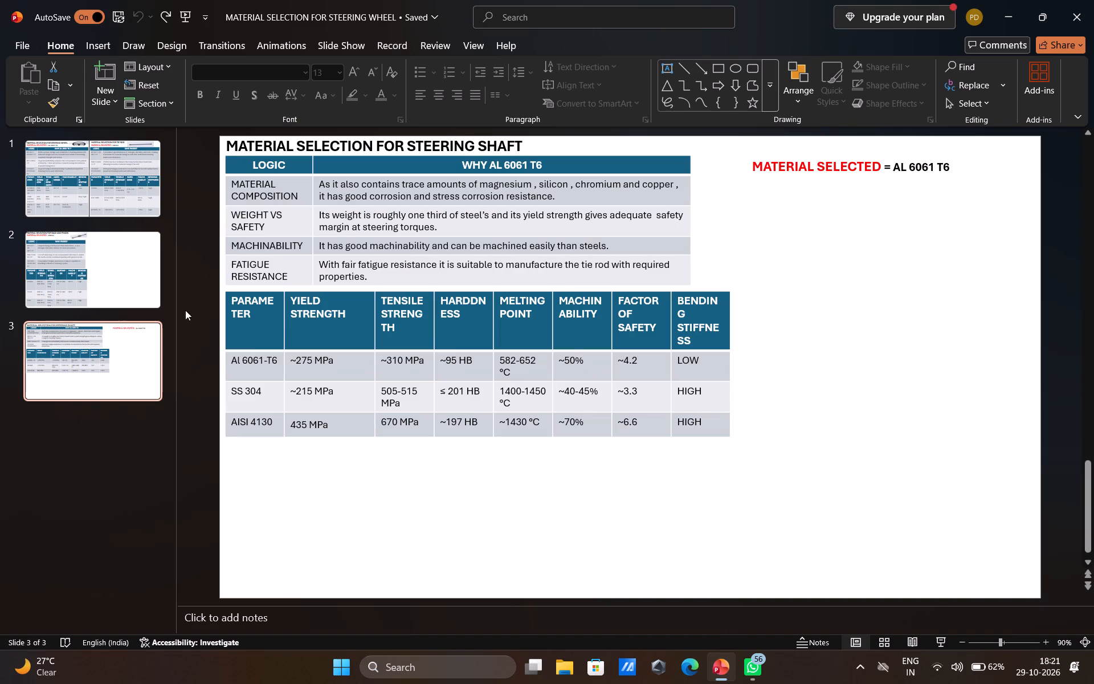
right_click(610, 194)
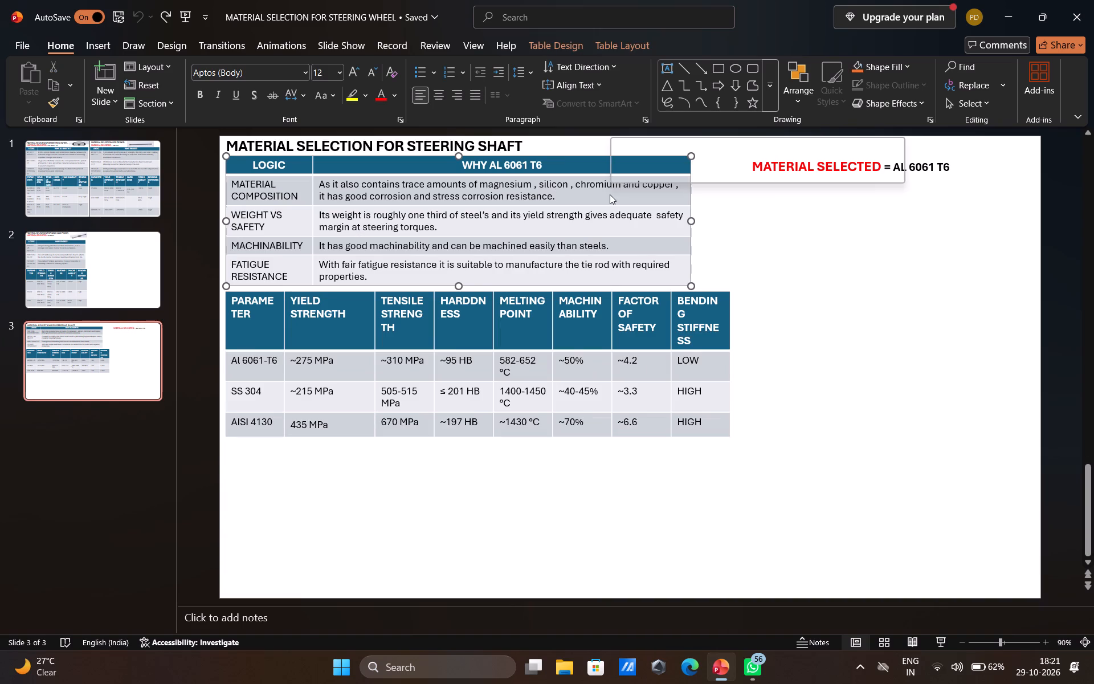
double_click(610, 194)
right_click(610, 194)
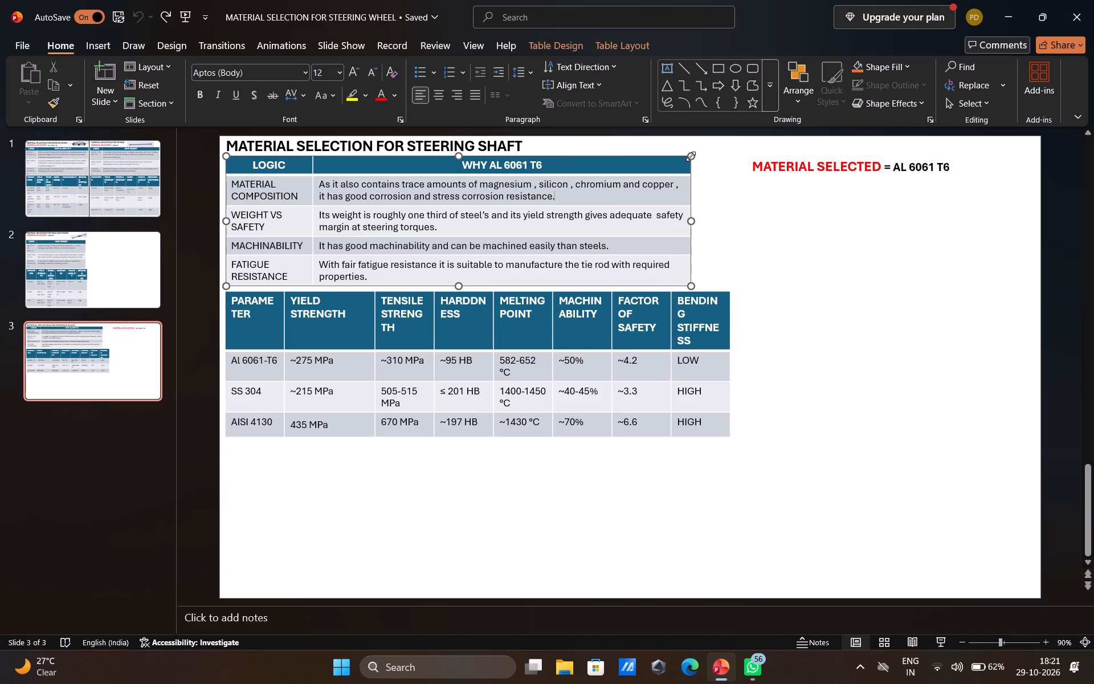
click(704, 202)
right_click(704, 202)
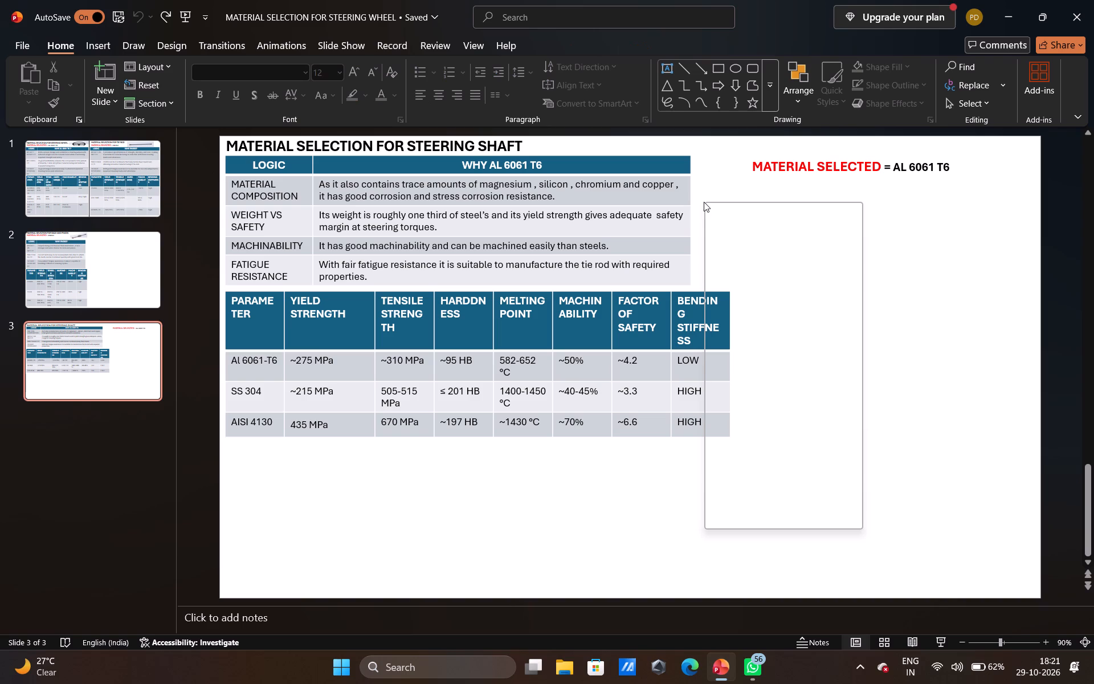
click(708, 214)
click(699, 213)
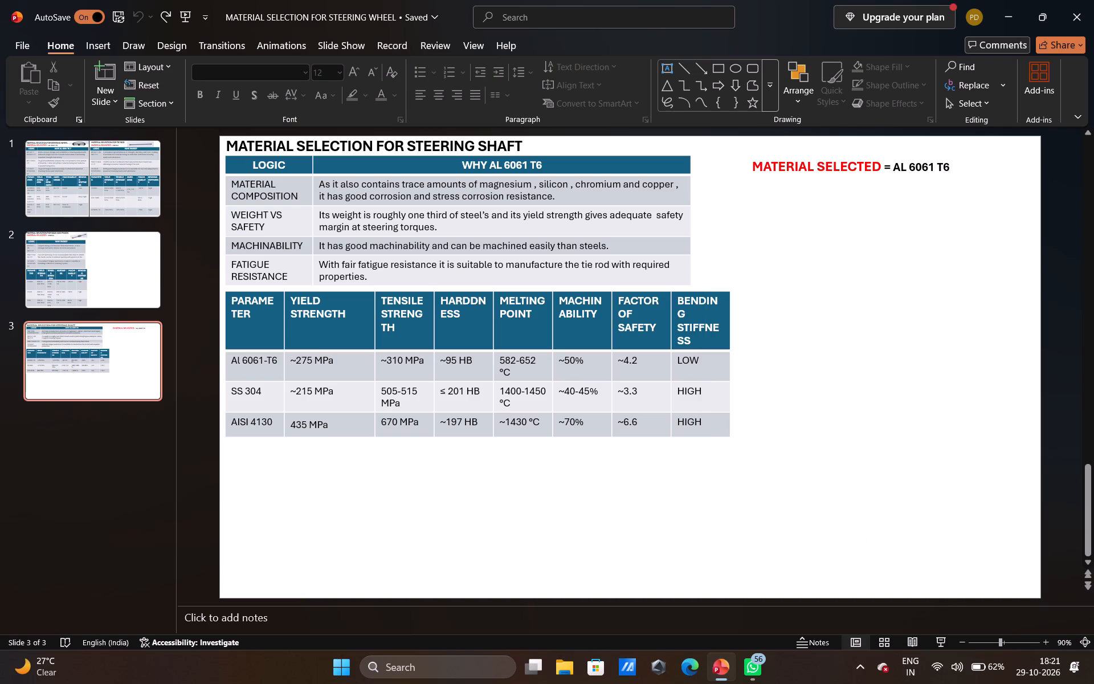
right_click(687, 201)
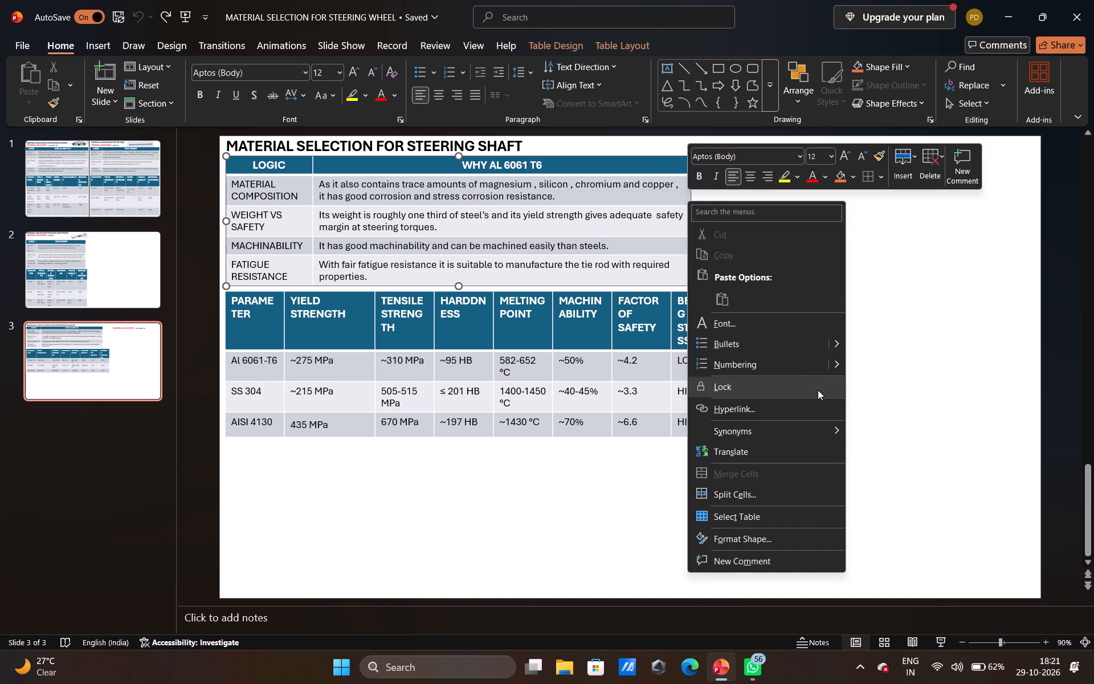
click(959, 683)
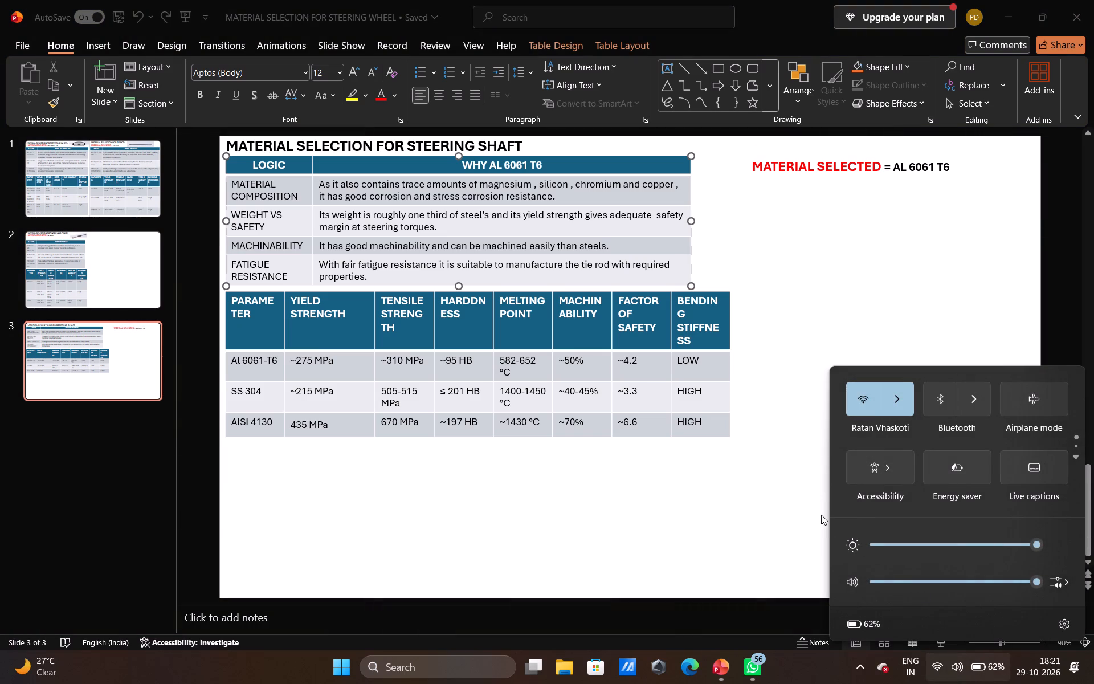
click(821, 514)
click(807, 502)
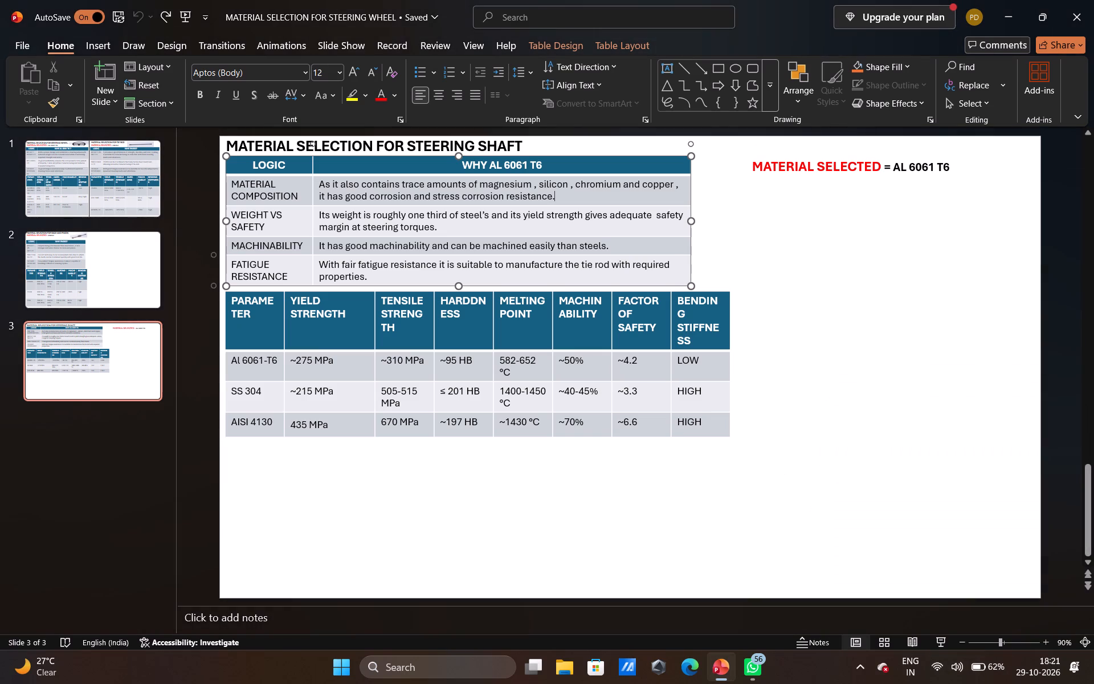
Copy the whole "WHY AL 6061 T6" logic table from the steering shaft slide and paste it onto the rack and pinion slide.
right_click(695, 221)
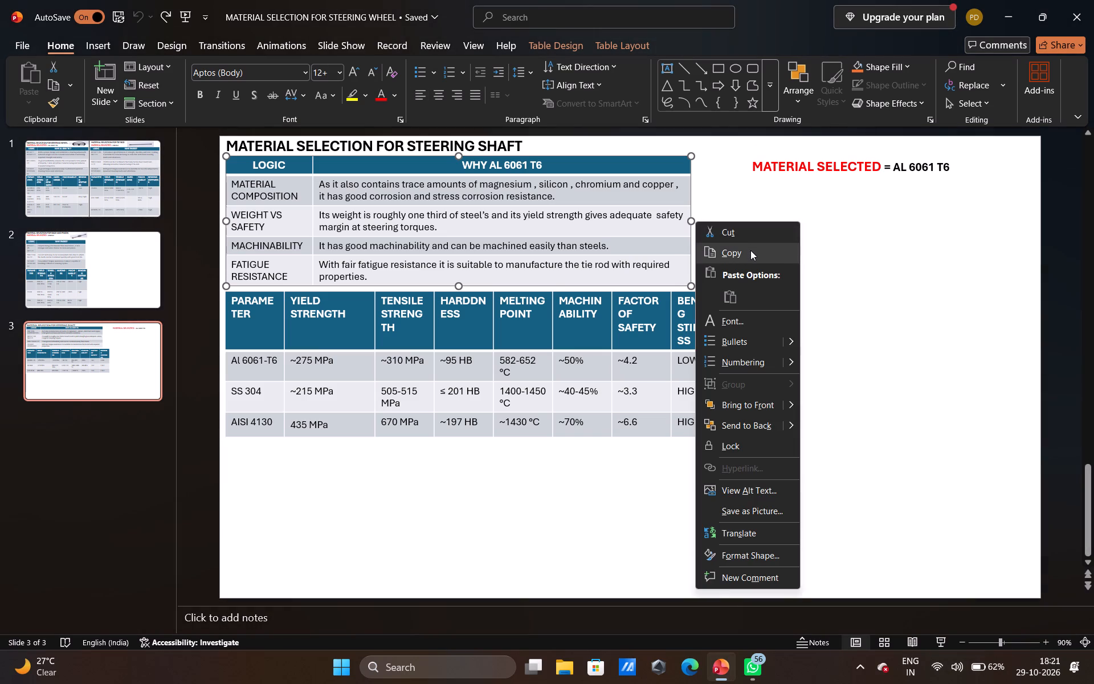
click(750, 250)
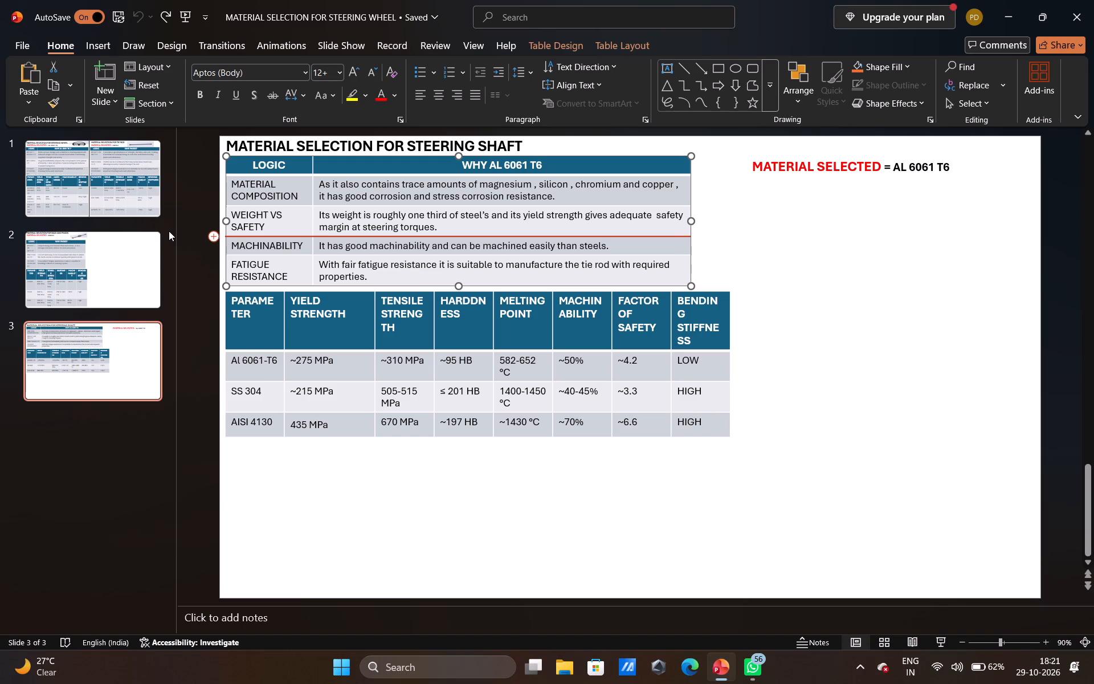
click(136, 257)
right_click(956, 235)
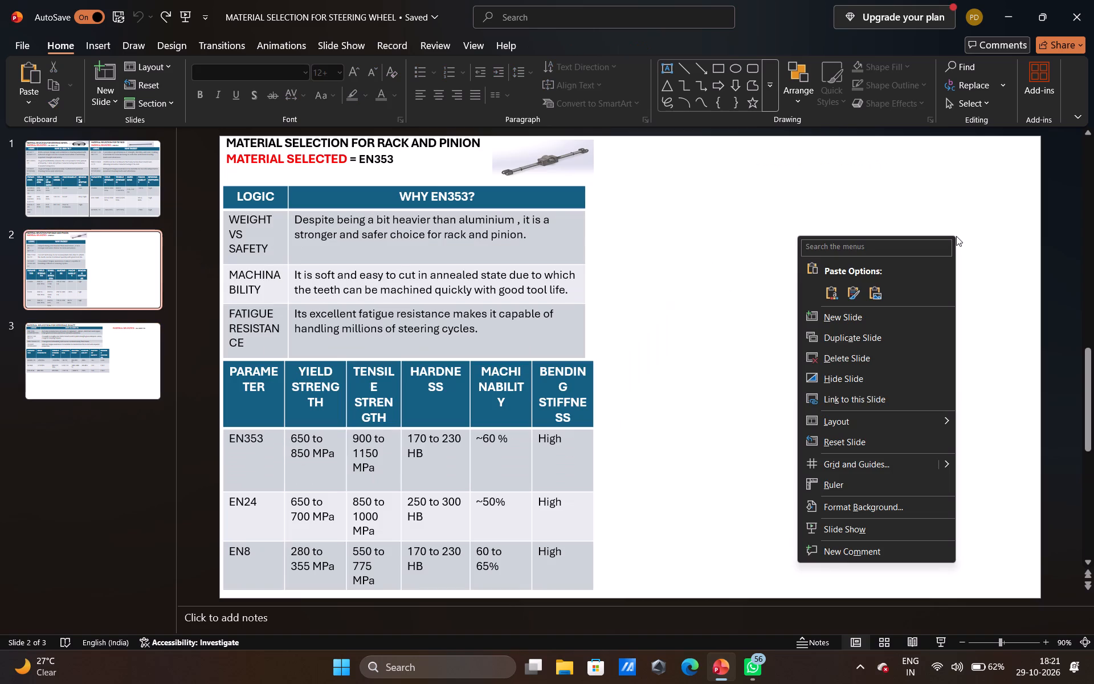
click(854, 267)
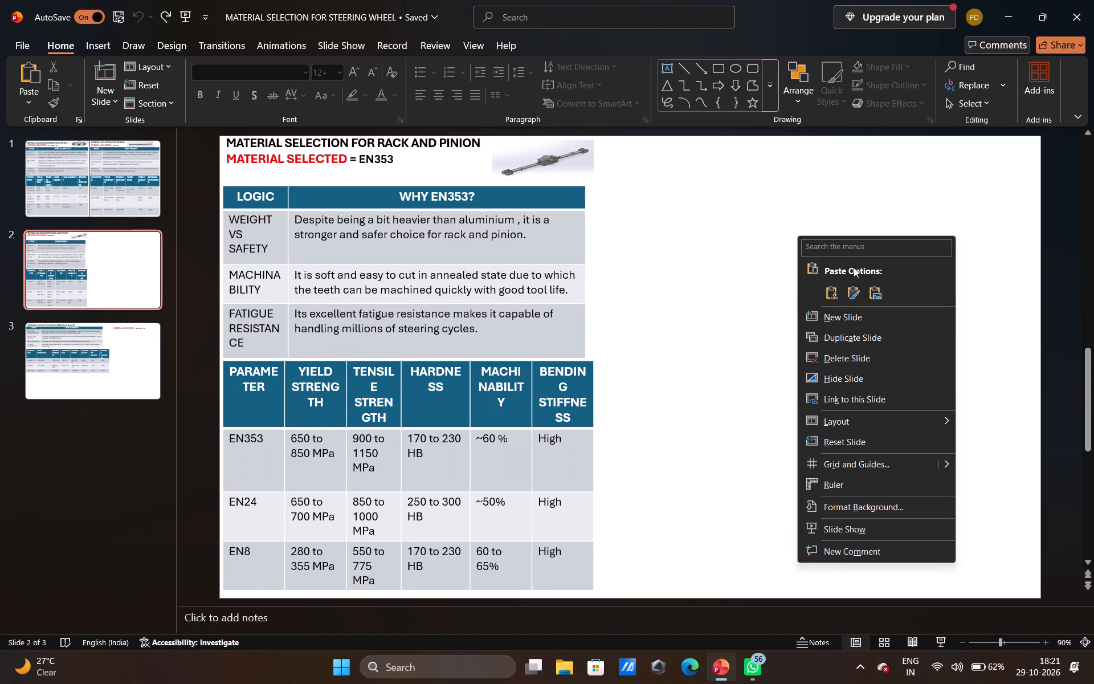
click(724, 207)
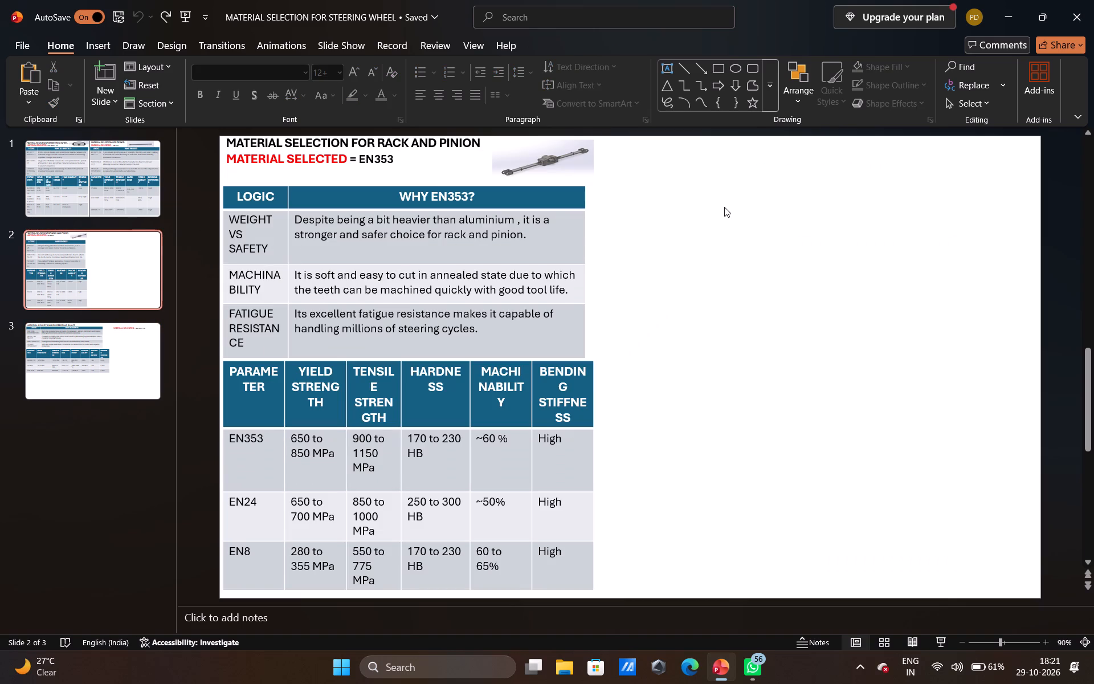
key(ctrl+v)
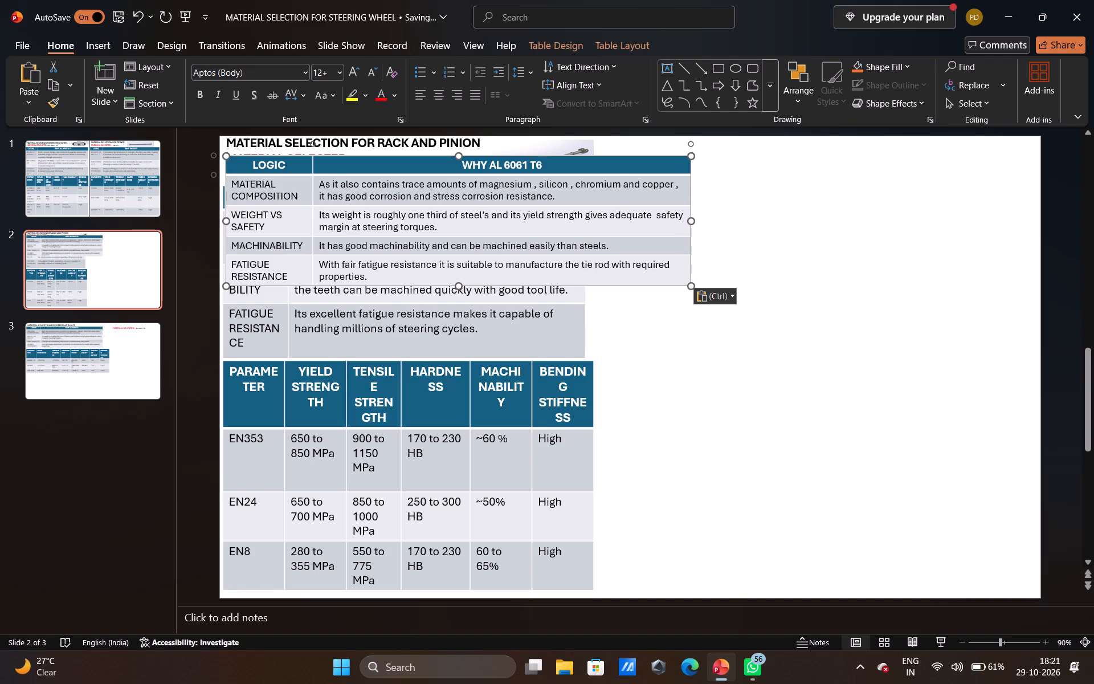
Move the pasted "WHY AL 6061 T6" table toward the empty right half of the rack and pinion slide.
drag(464, 156, 466, 156)
drag(466, 156, 779, 221)
Delete the MATERIAL COMPOSITION row from the pasted WHY AL 6061 T6 logic table.
right_click(594, 263)
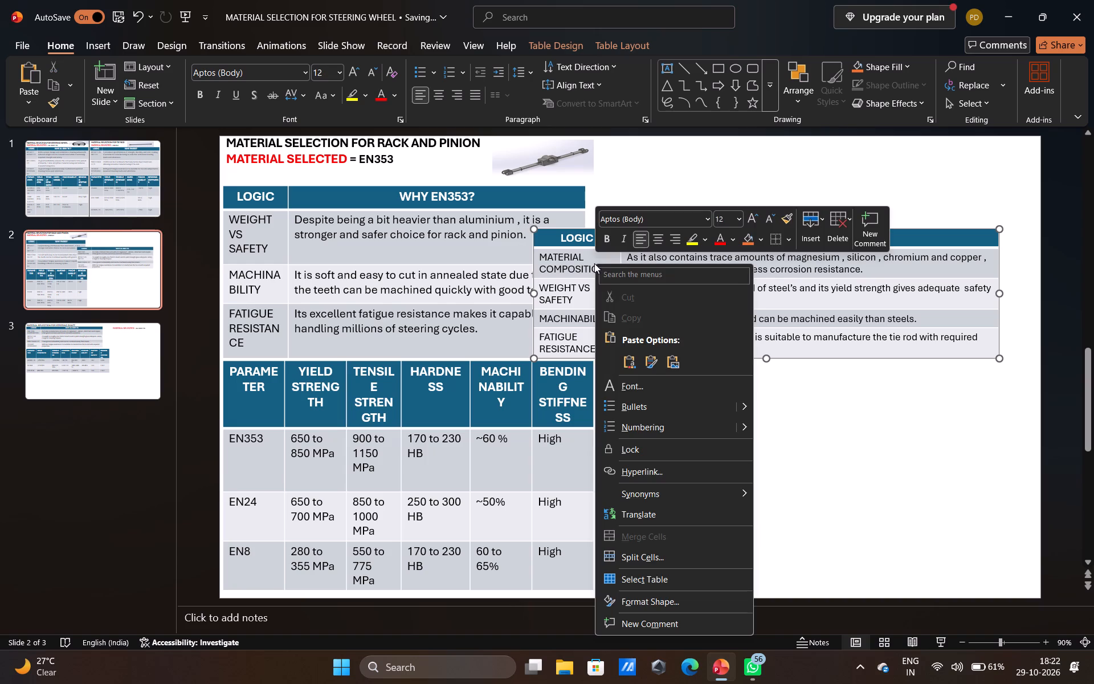
click(842, 235)
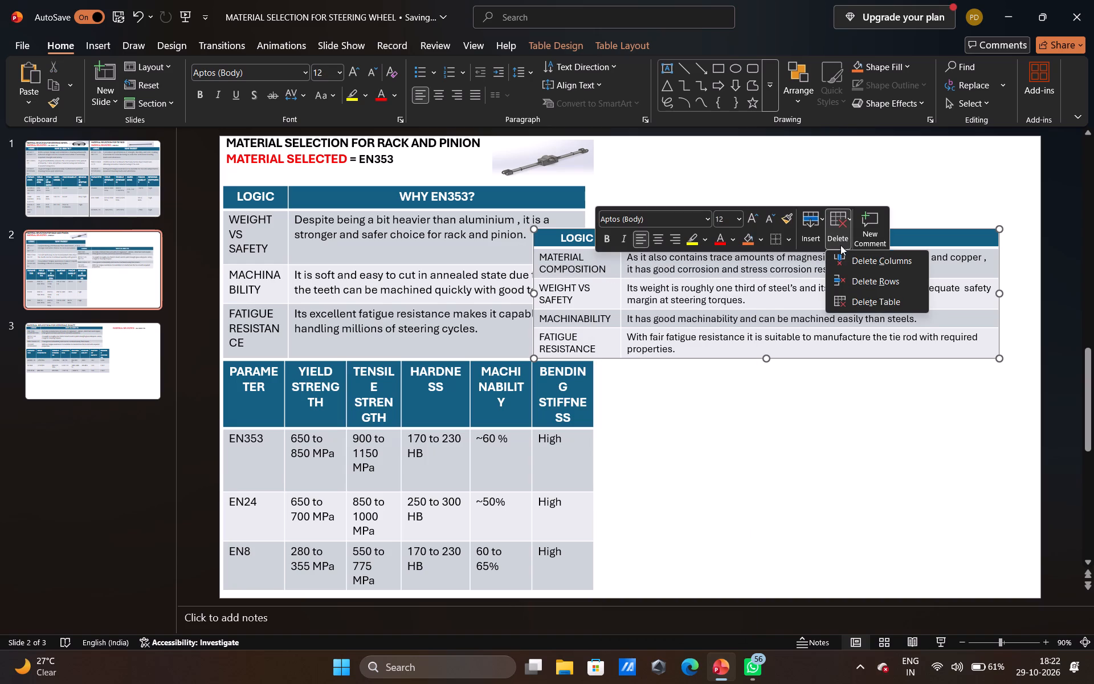
click(861, 285)
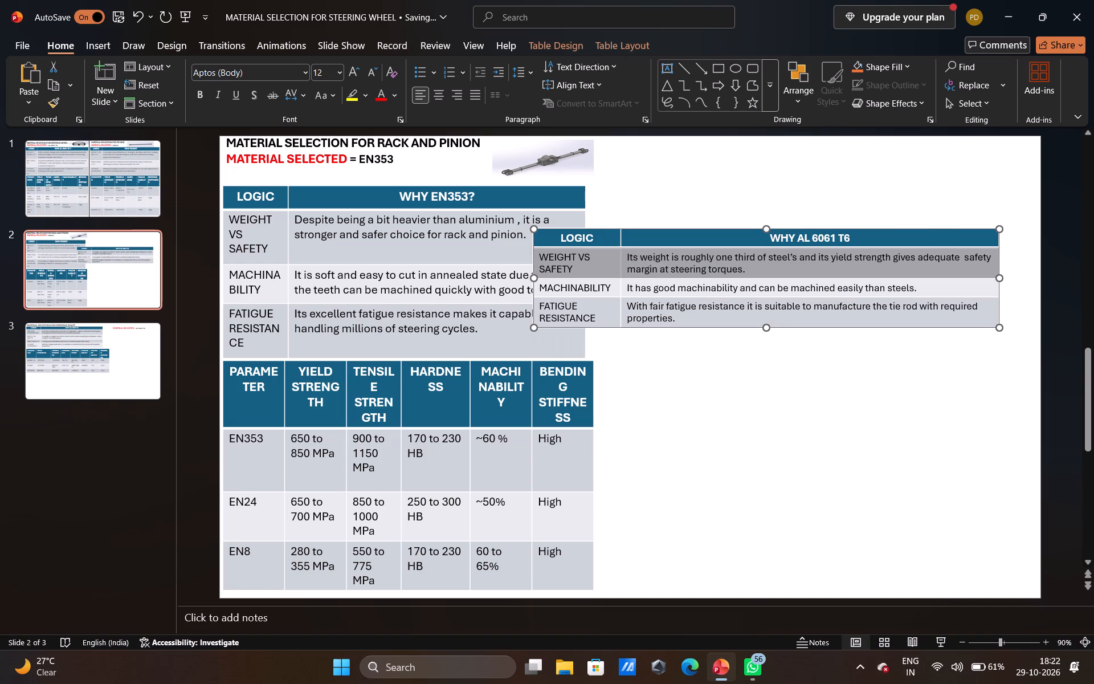
Stretch the pasted logic table vertically so its top and bottom edges align with the rack and pinion logic table.
drag(769, 330, 768, 353)
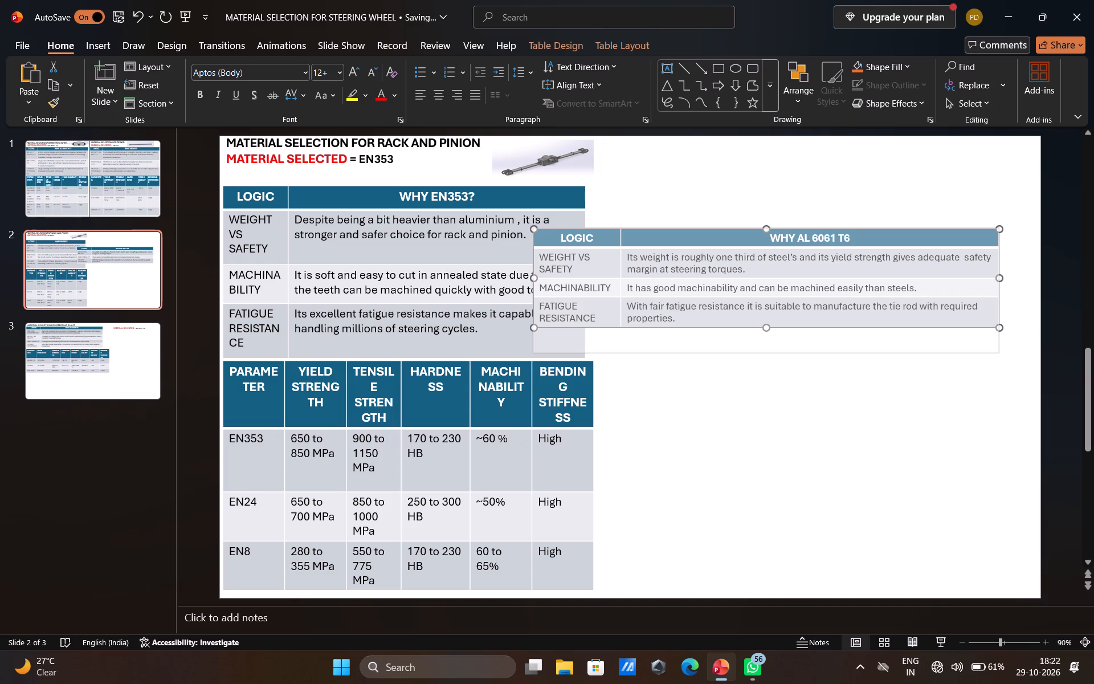
drag(768, 353, 767, 356)
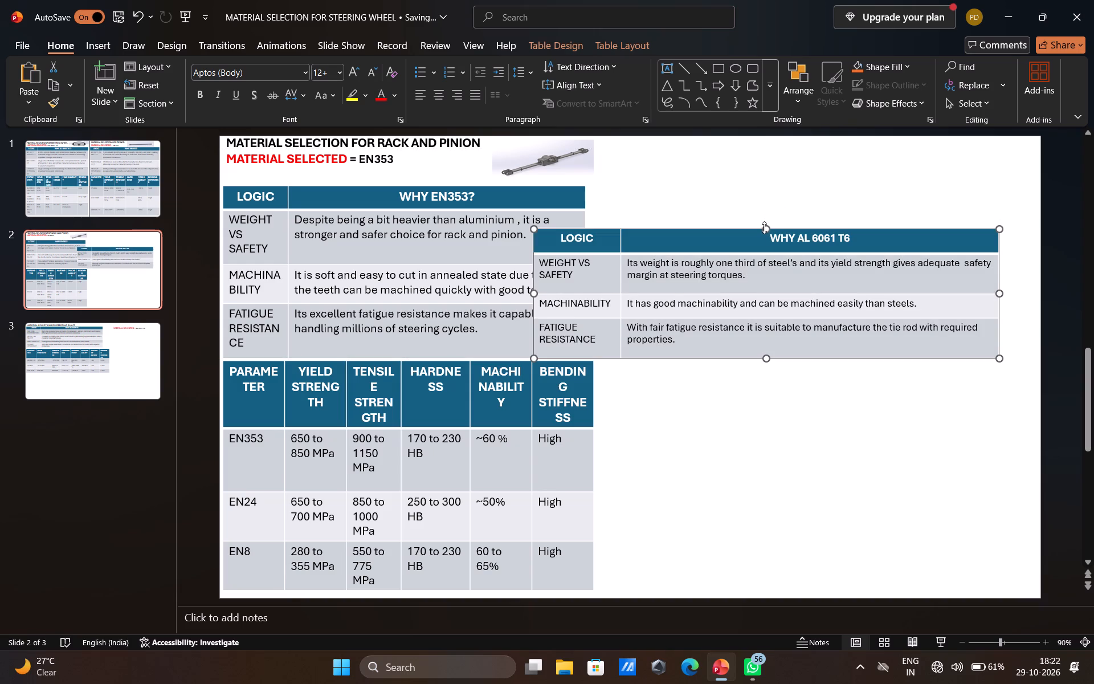
drag(765, 227, 768, 209)
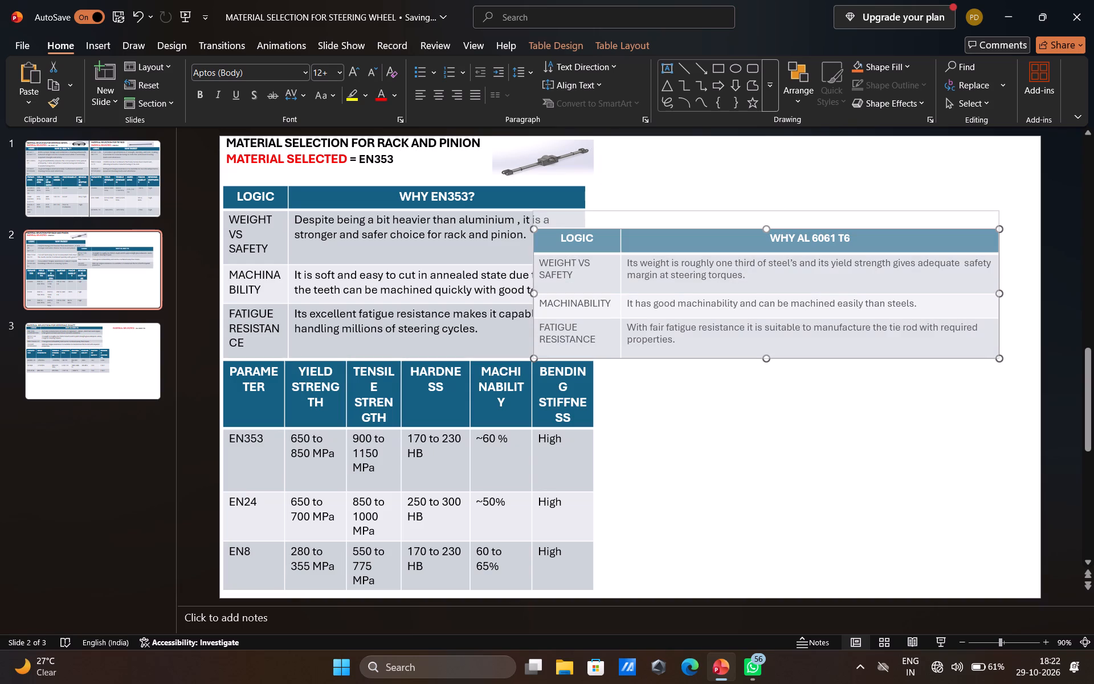
drag(768, 209, 768, 186)
Resize the pasted logic table's width to clear the rack and pinion tables and reach the slide's right edge.
drag(534, 276, 536, 276)
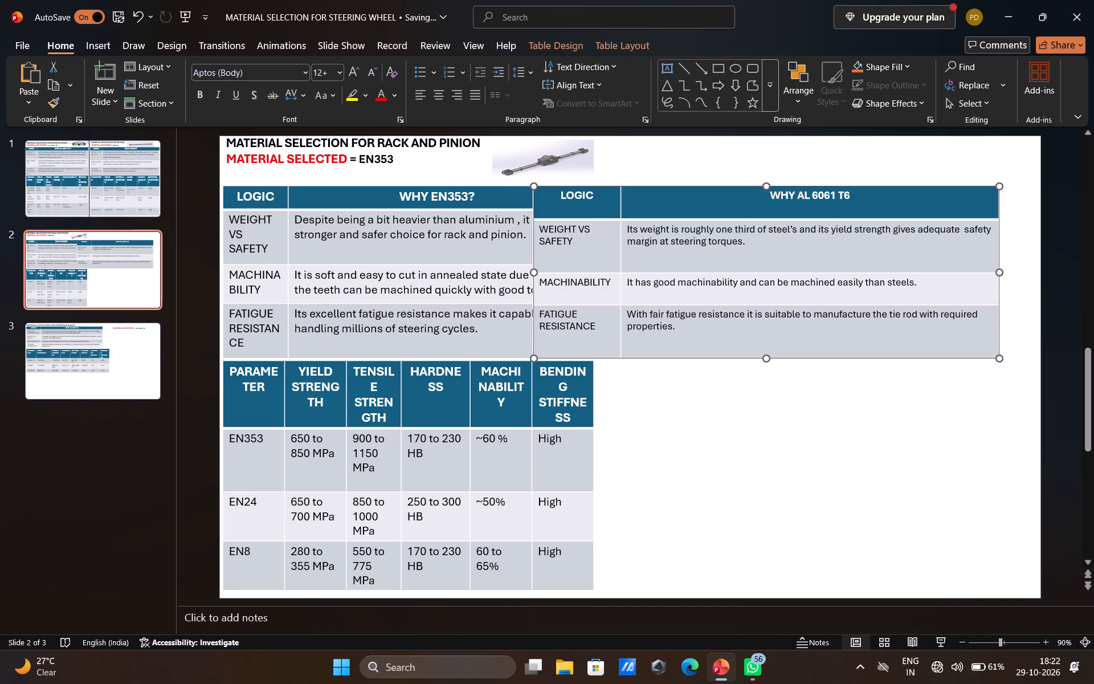
drag(536, 276, 619, 285)
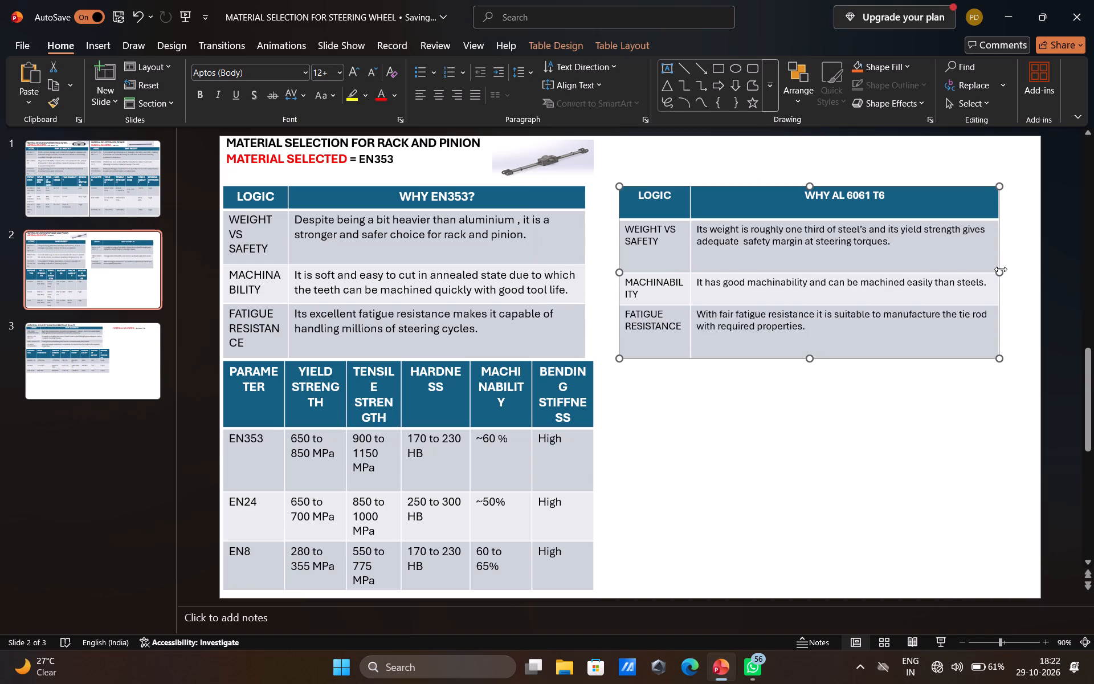
drag(1001, 269, 1038, 271)
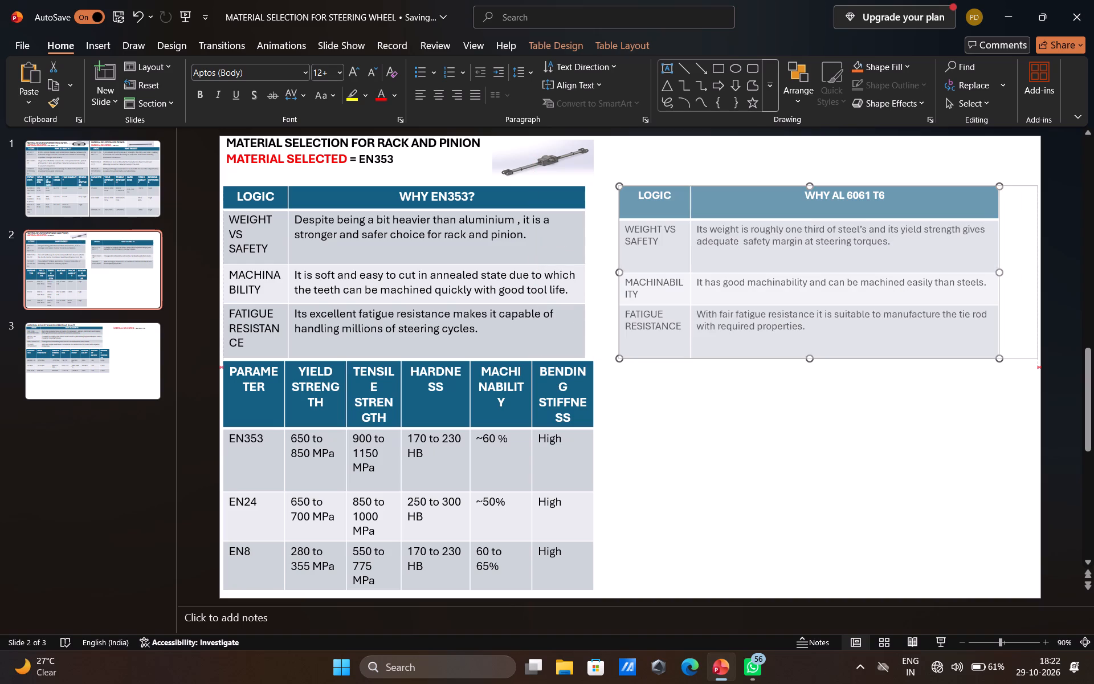
drag(1038, 271, 1041, 270)
drag(1041, 270, 1039, 269)
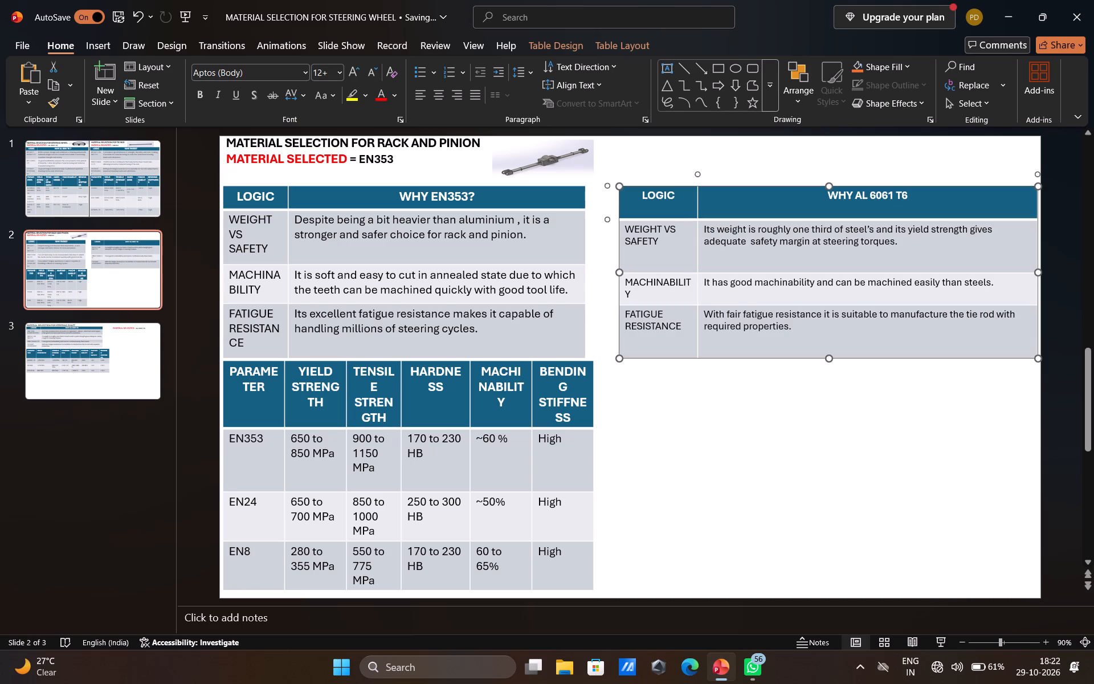
Reduce the pasted table's header row height, and extend its bottom edge to match the rack and pinion logic table.
drag(877, 221, 879, 205)
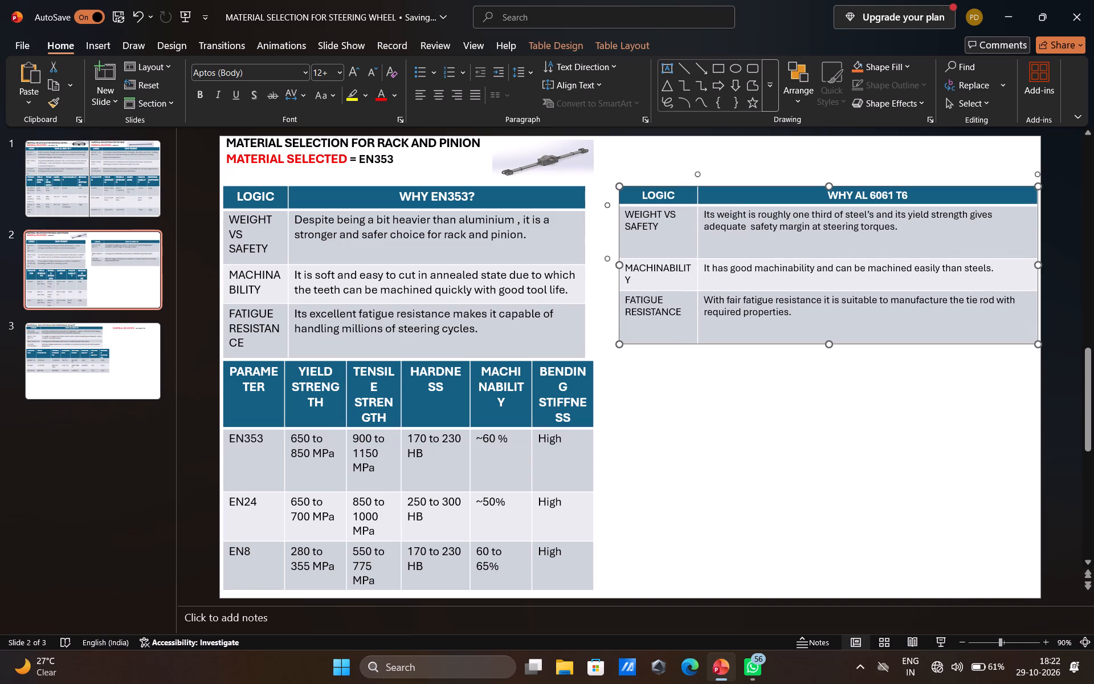
drag(827, 182, 827, 189)
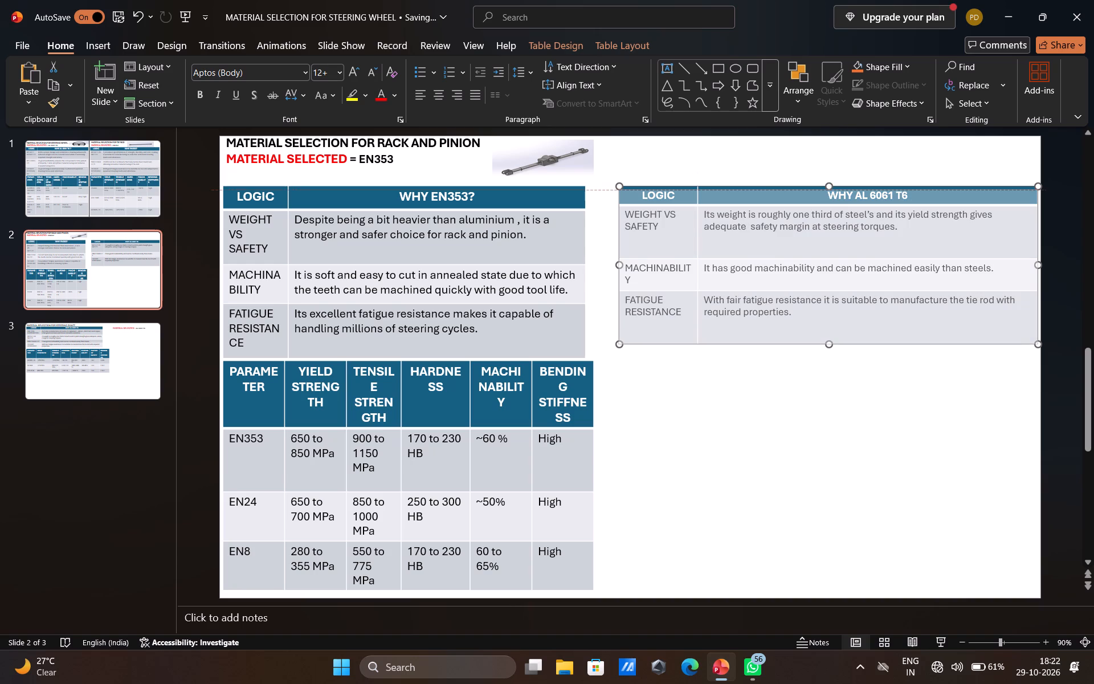
drag(827, 189, 827, 188)
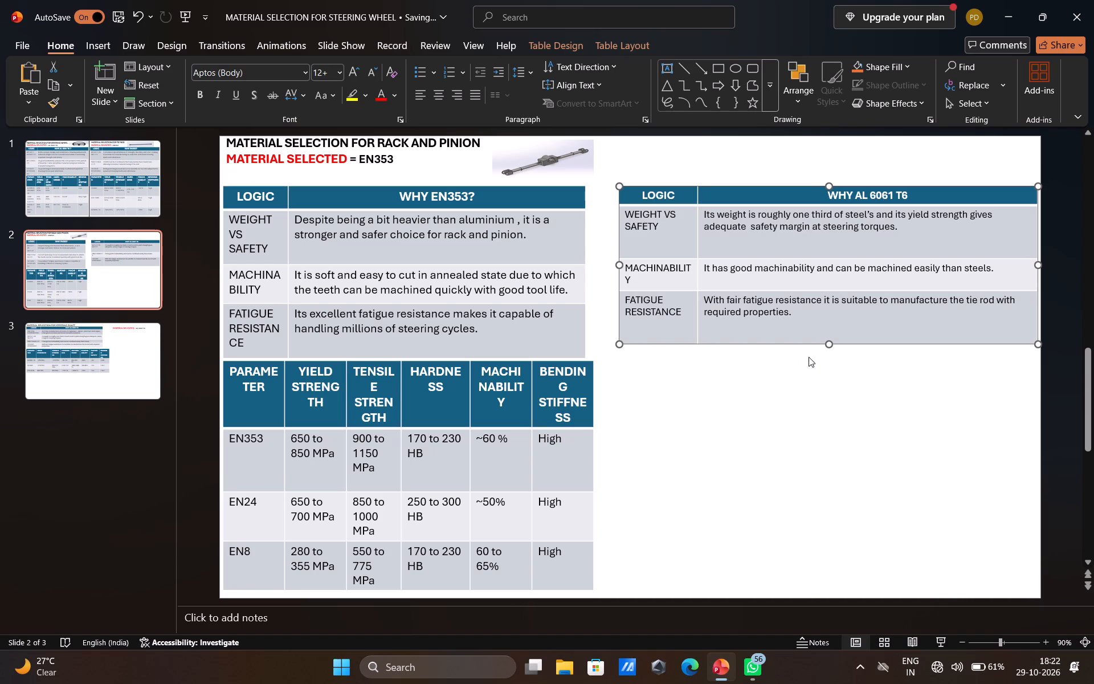
drag(828, 345, 829, 349)
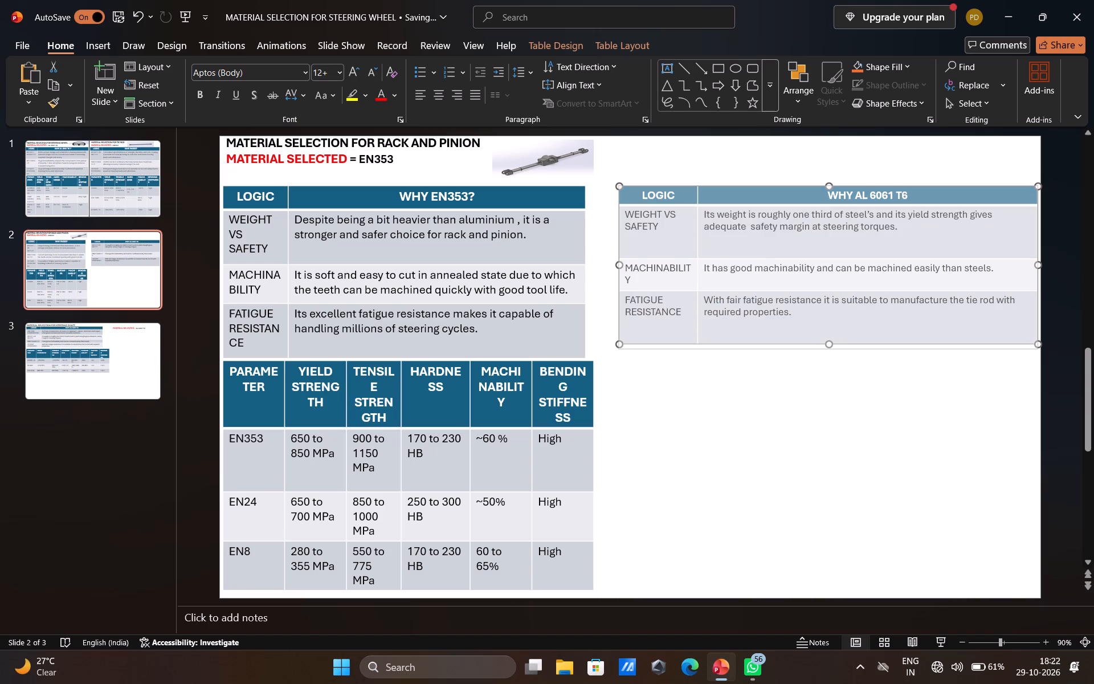
drag(829, 349, 829, 360)
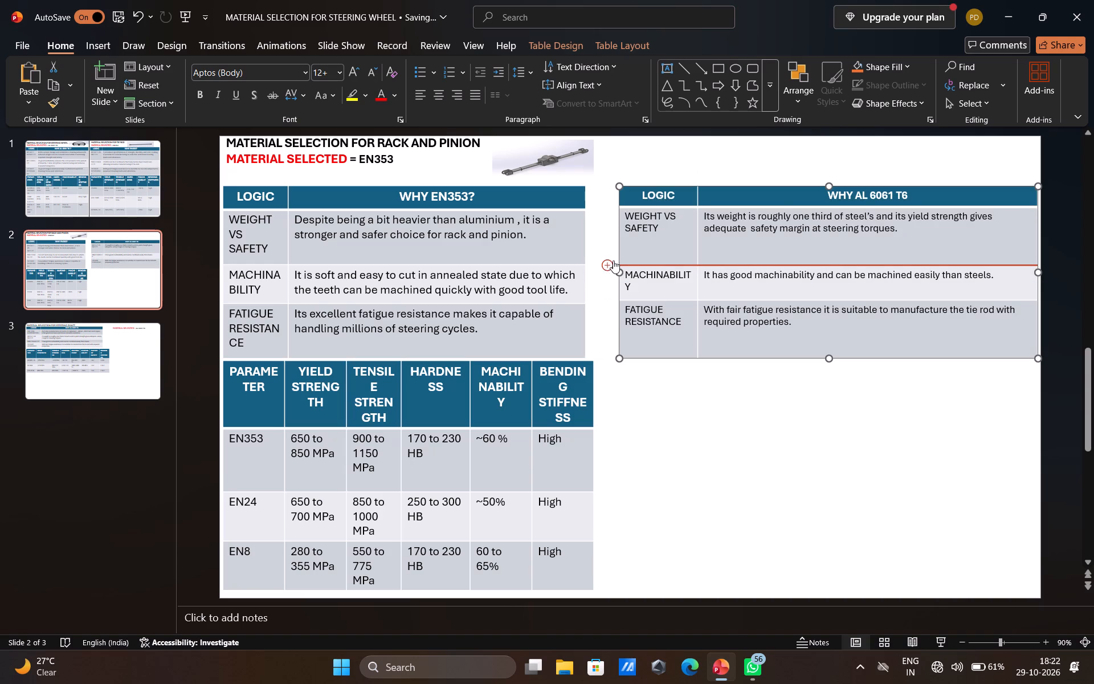
Widen the pasted WHY AL 6061 T6 logic table toward the rack and pinion tables, leaving a narrow gap between them.
drag(619, 274, 610, 275)
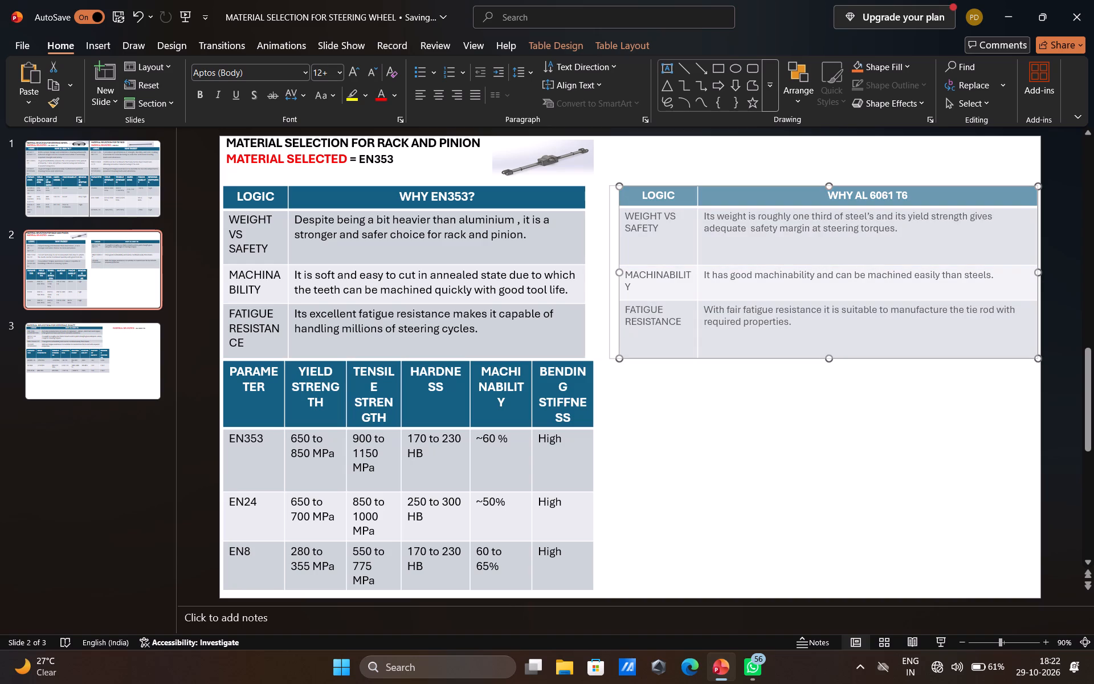
drag(610, 275, 603, 278)
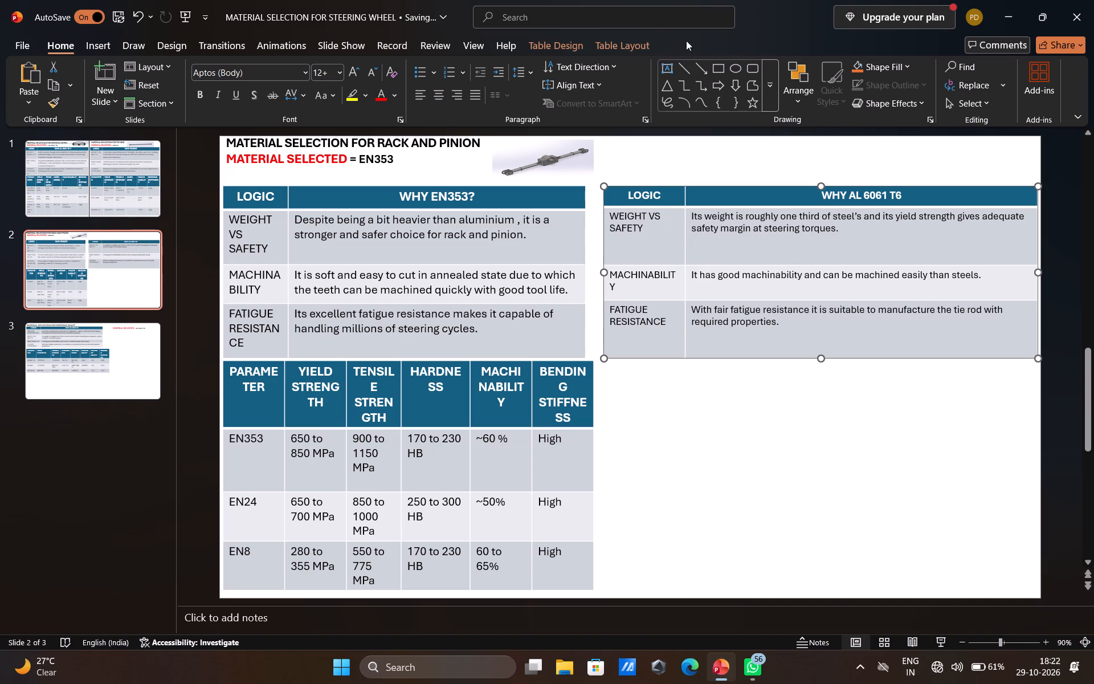
click(623, 173)
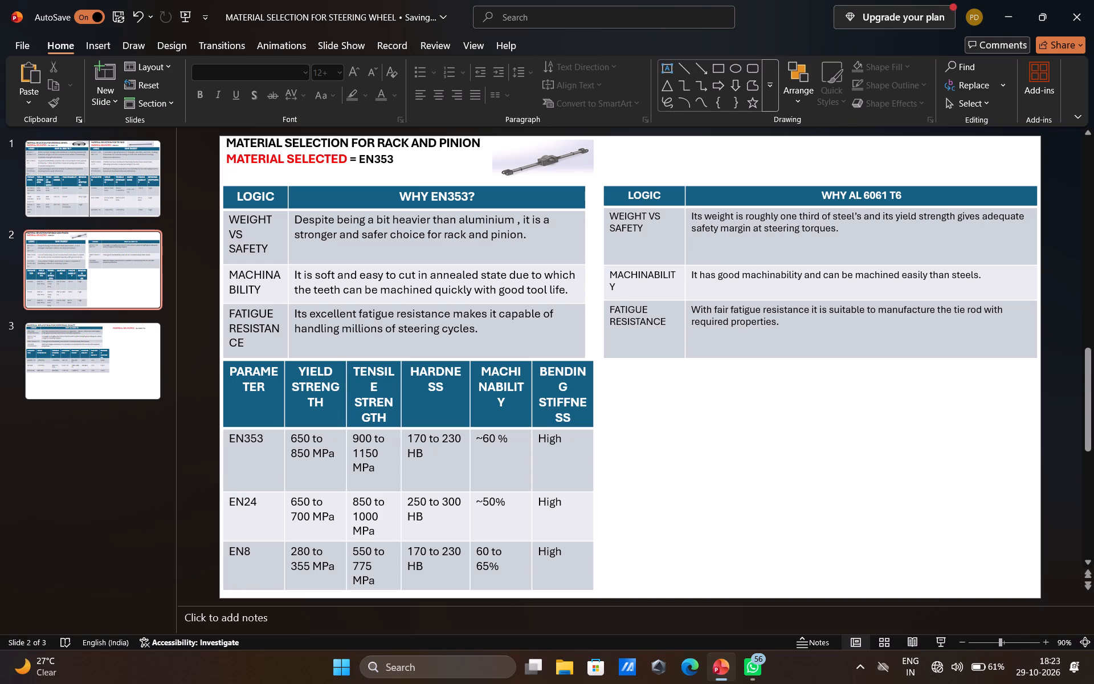
Set the header row text of the WHY AL 6061 T6 logic table to font size 15.
drag(929, 196, 680, 183)
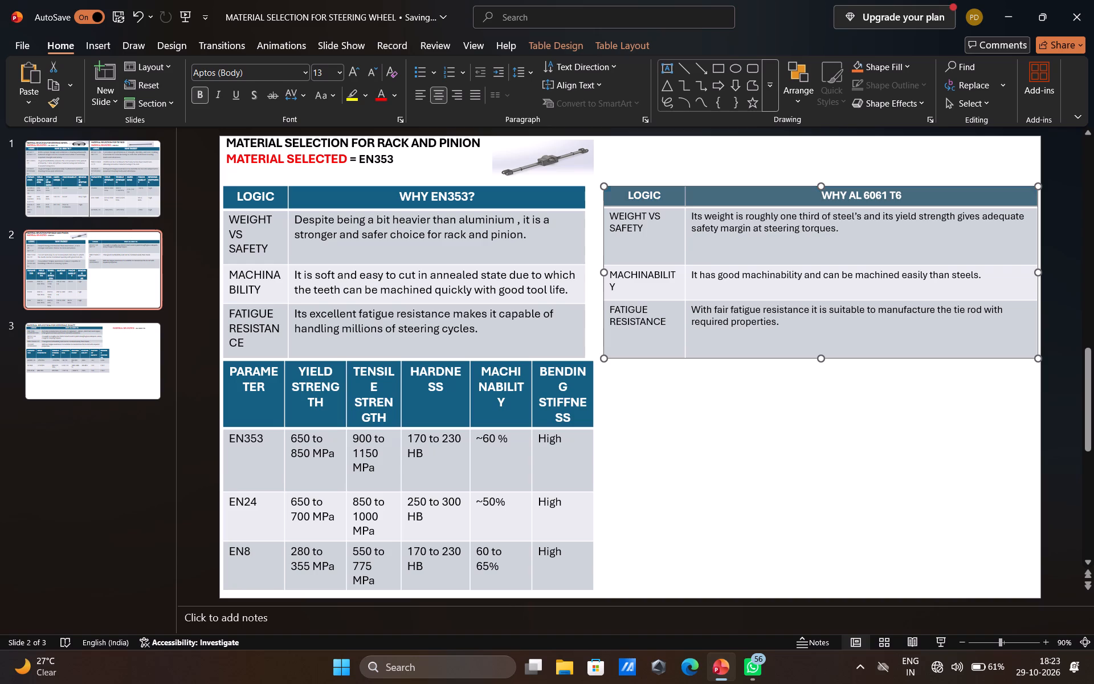
drag(680, 183, 663, 188)
click(323, 71)
text(15)
key(Return)
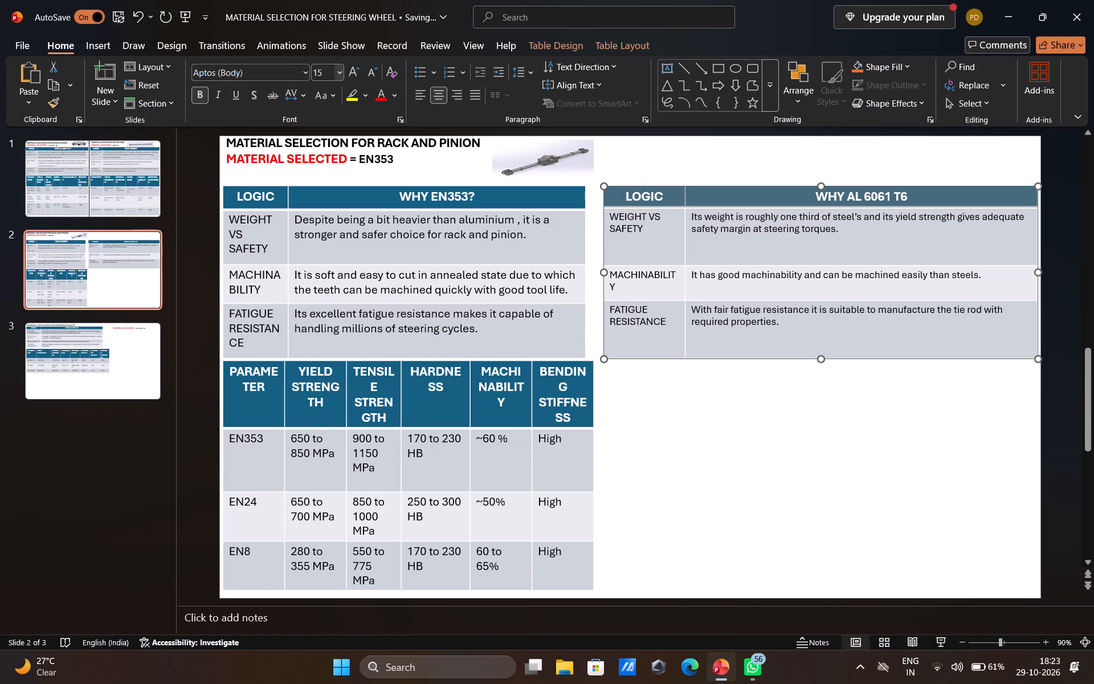
key(Return)
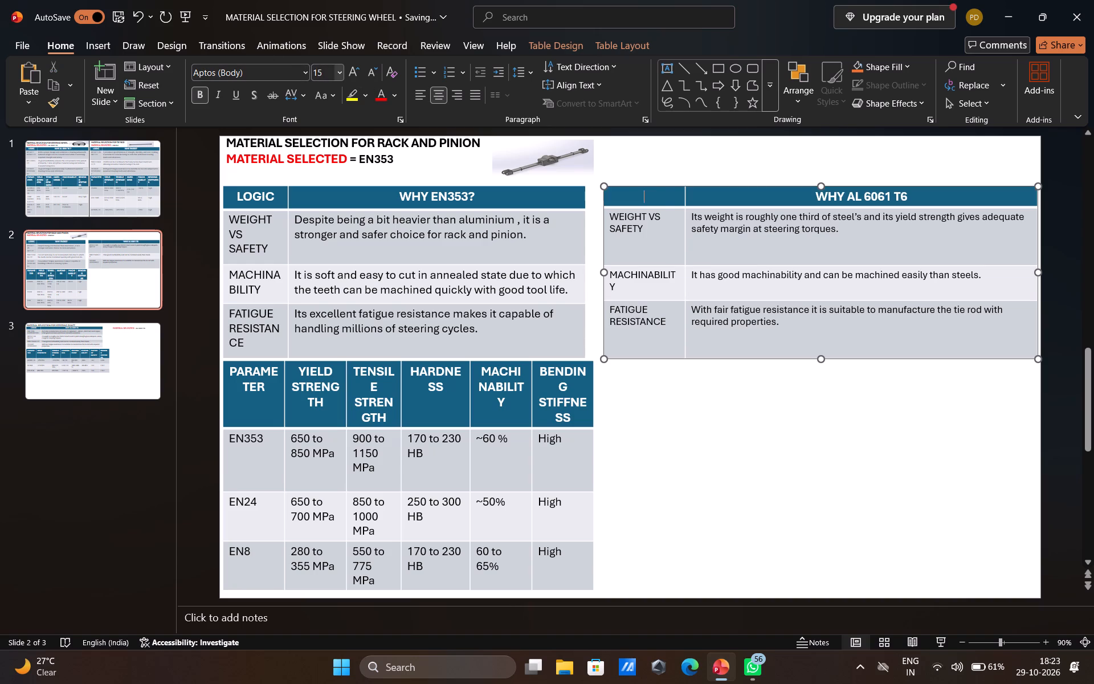
key(ctrl+z)
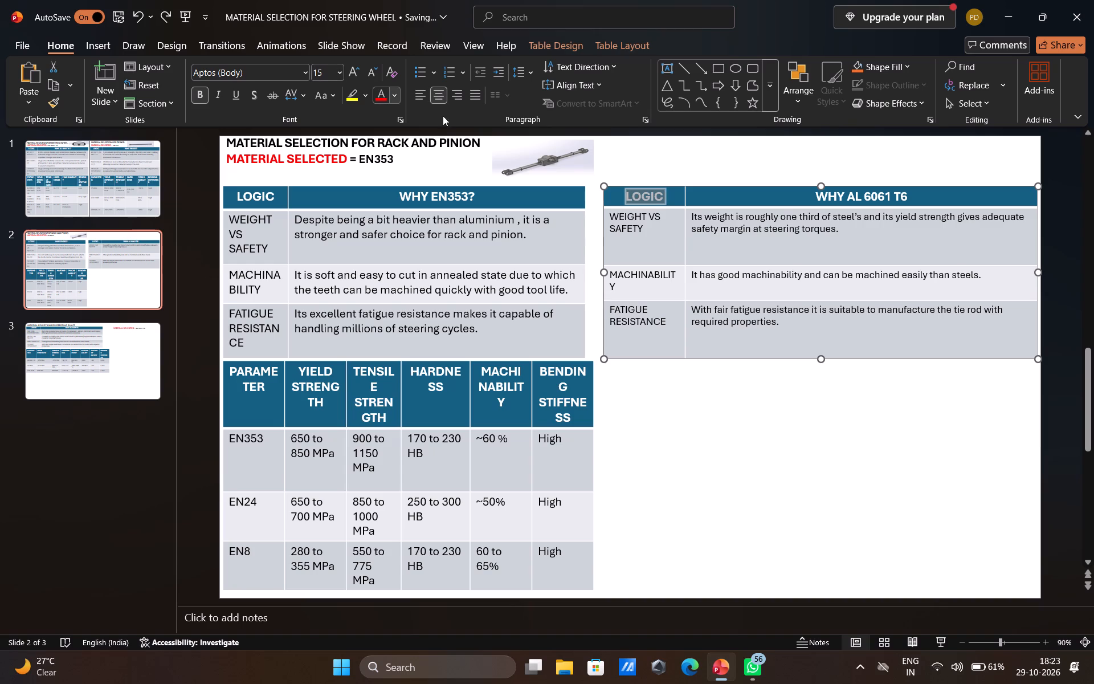
click(621, 158)
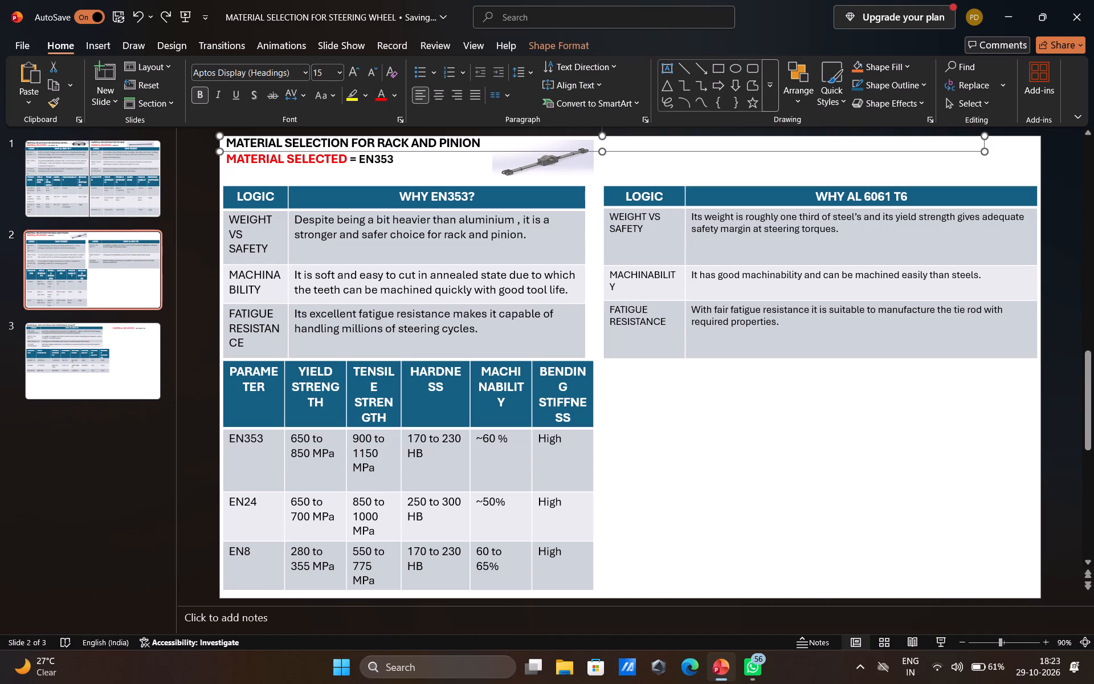
Set the text of all rows below the header in the AL 6061 T6 logic table to font size 14.
drag(802, 322, 660, 262)
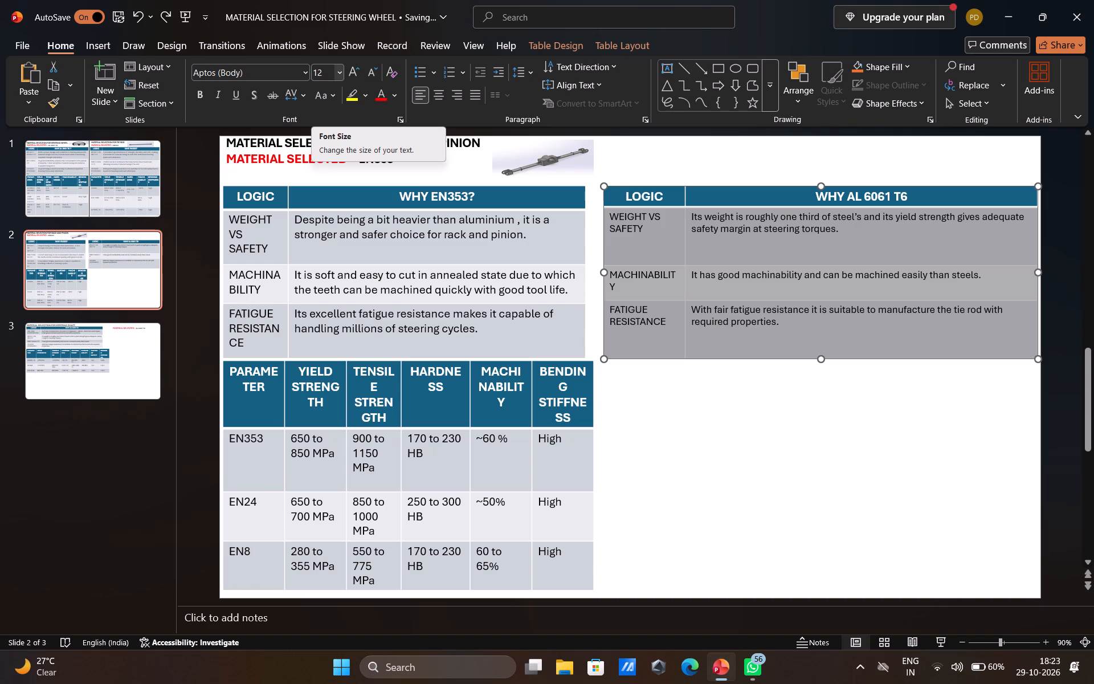
click(328, 75)
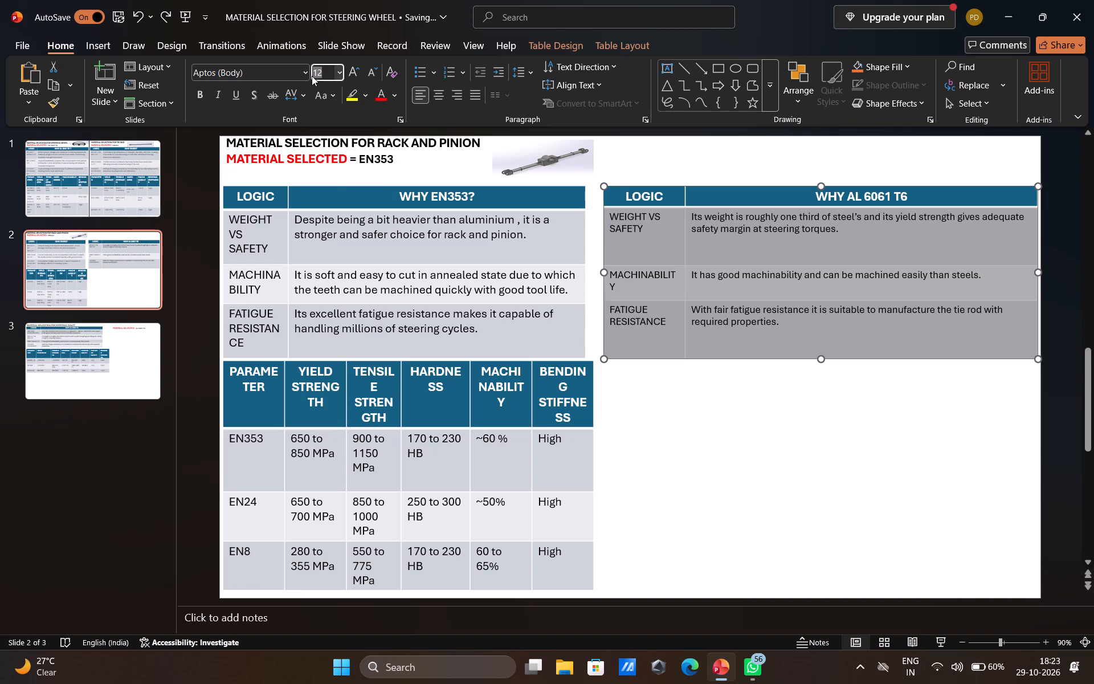
text(14)
key(Return)
key(Return)
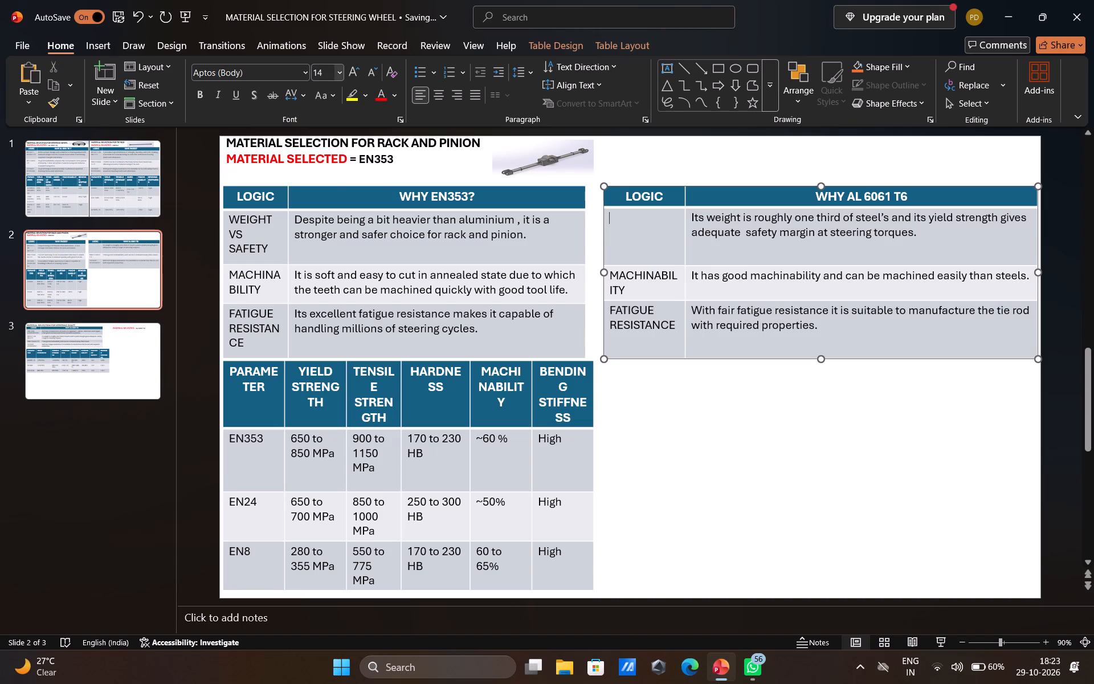
key(ctrl+z)
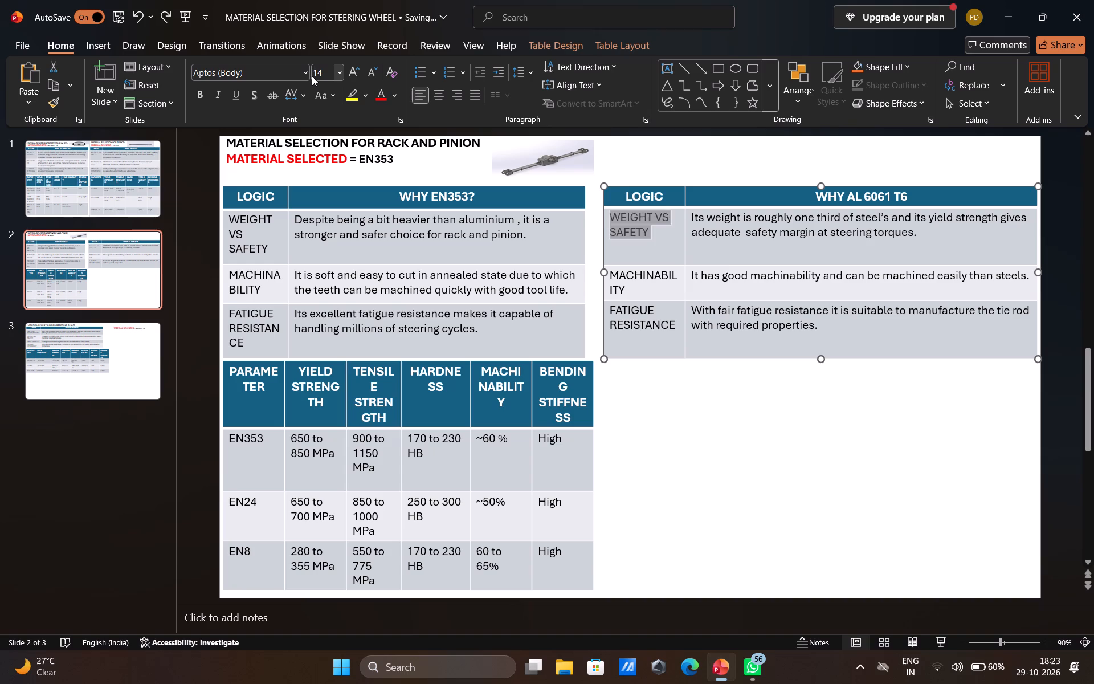
click(734, 402)
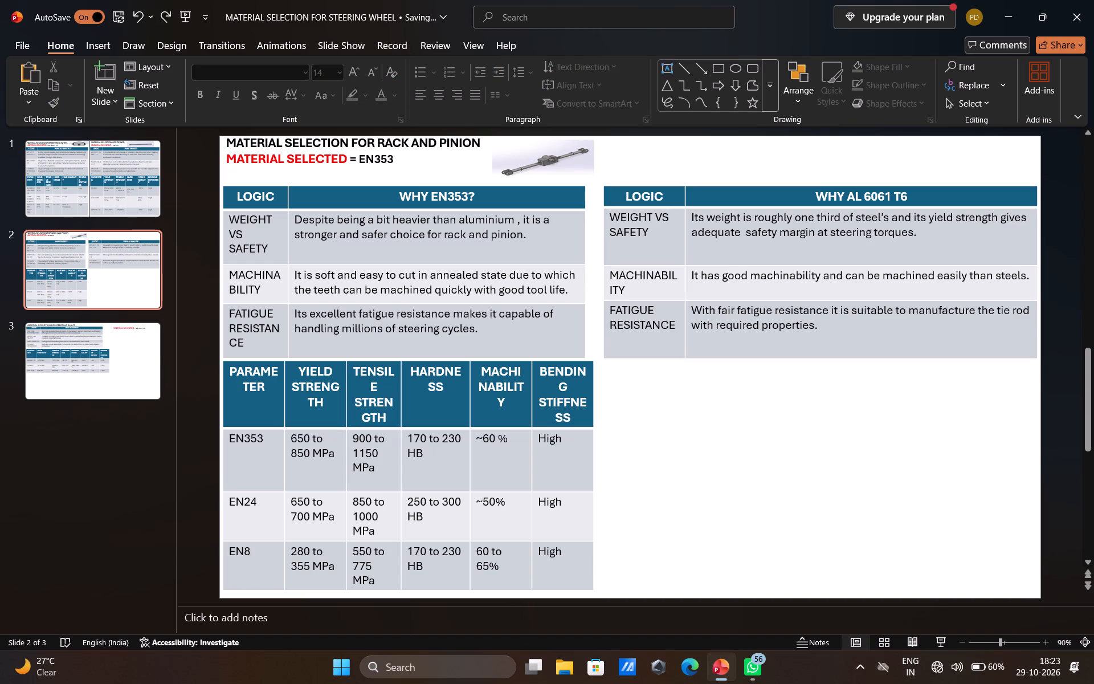
drag(864, 235, 888, 238)
click(809, 487)
Shorten the FATIGUE RESISTANCE row, and stretch the AL 6061 T6 table's bottom edge level with the WHY EN353 table's.
drag(778, 356, 778, 343)
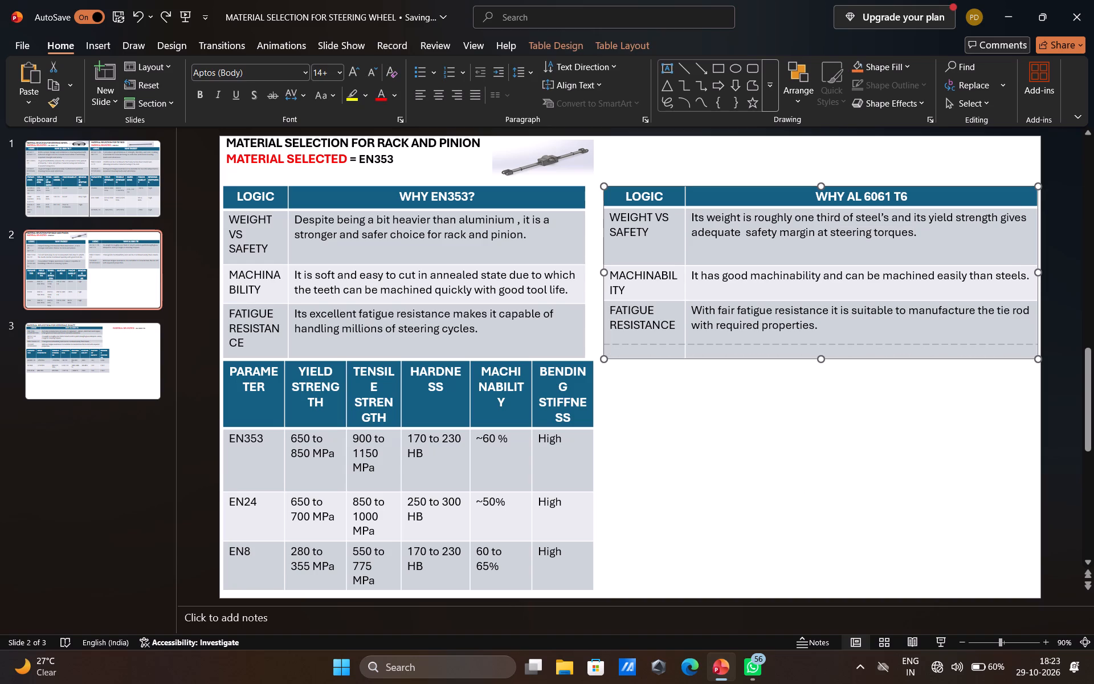
drag(778, 343, 778, 343)
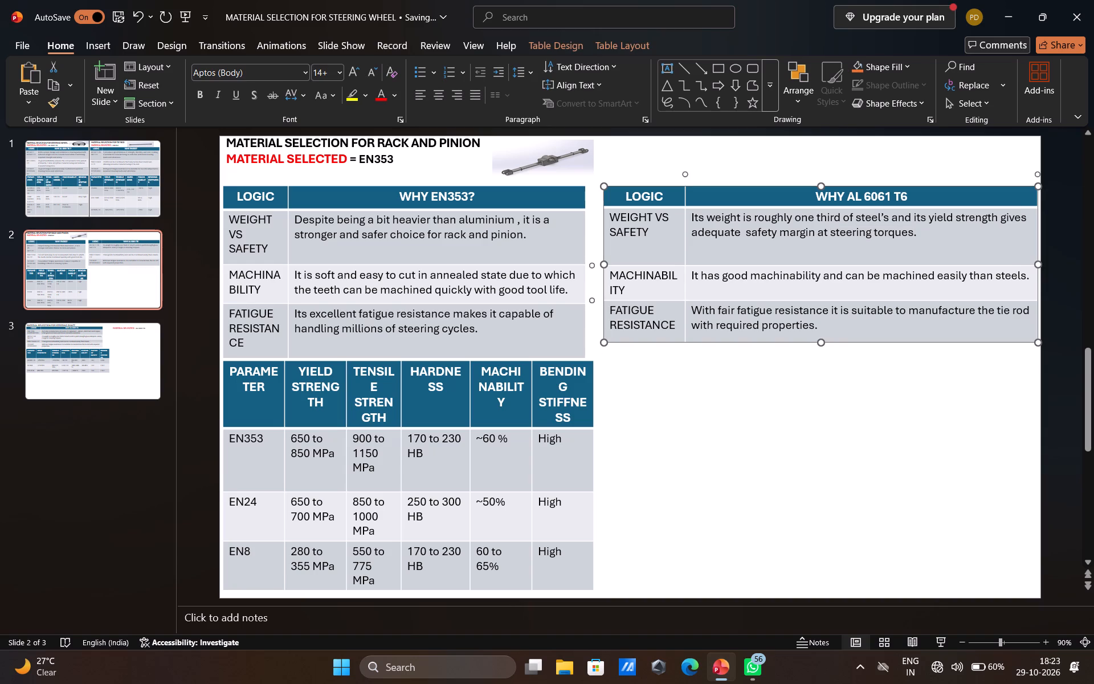
drag(818, 344, 817, 384)
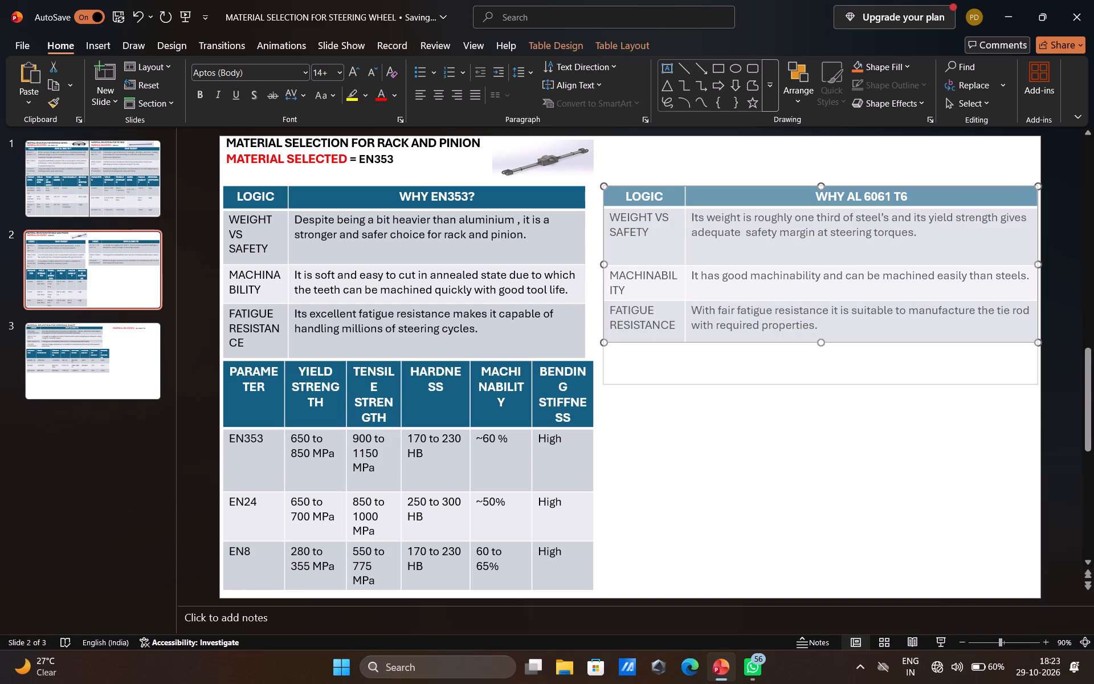
drag(817, 384, 818, 364)
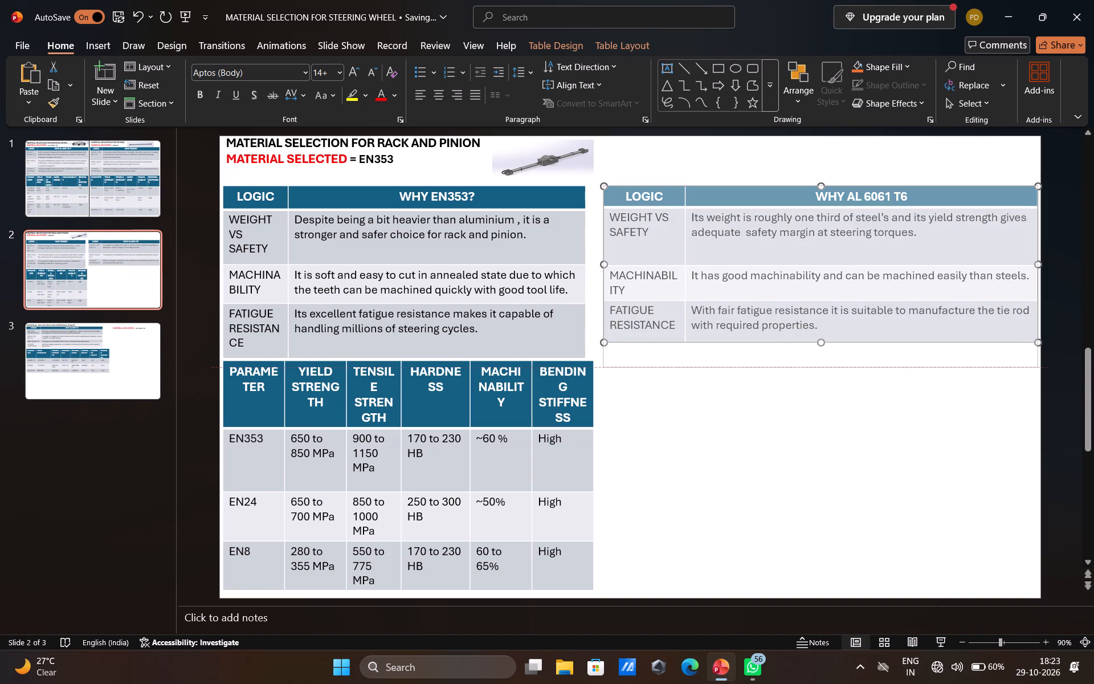
drag(818, 364, 816, 361)
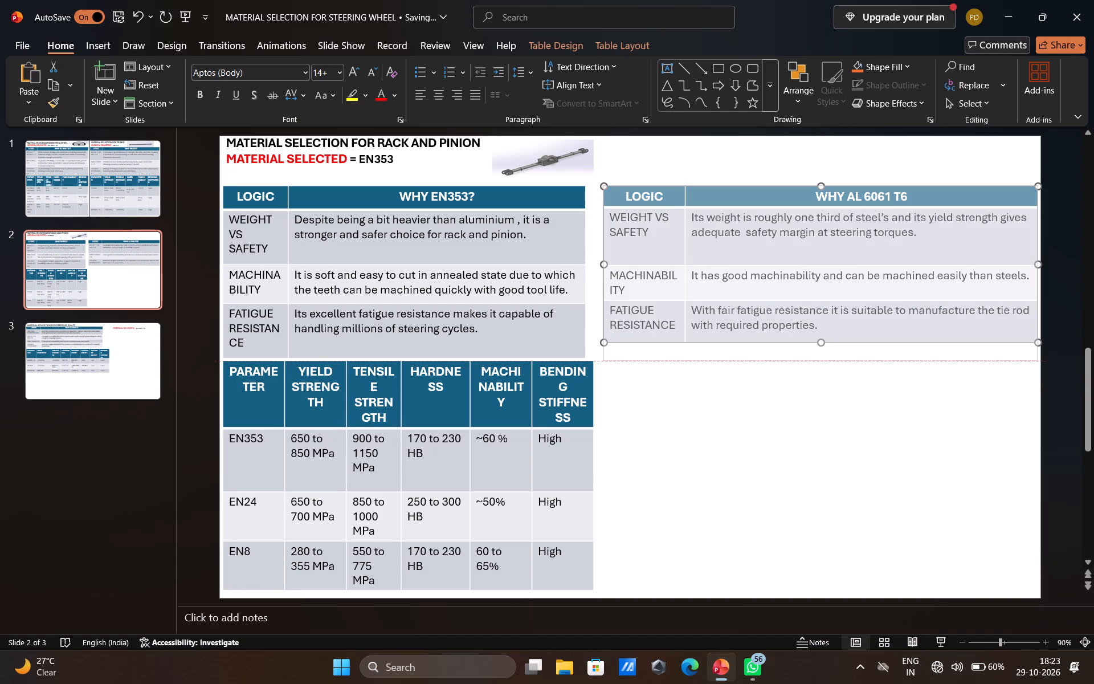
drag(816, 361, 816, 359)
click(821, 450)
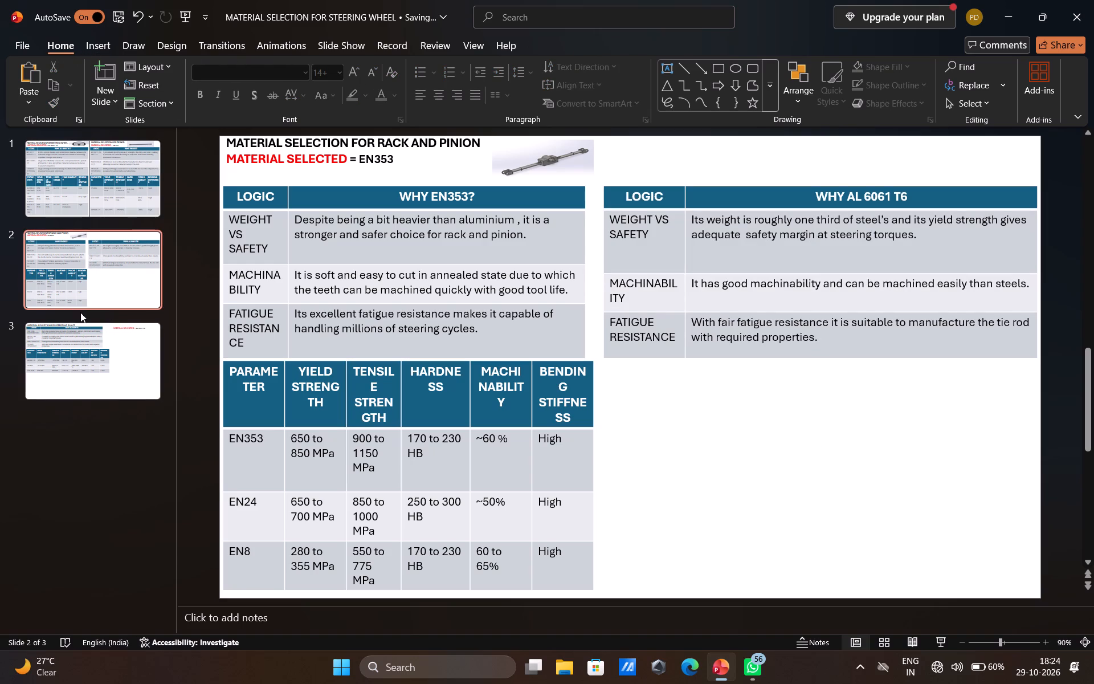
Copy the material parameter table from the steering shaft slide and paste it onto the rack and pinion slide.
click(125, 327)
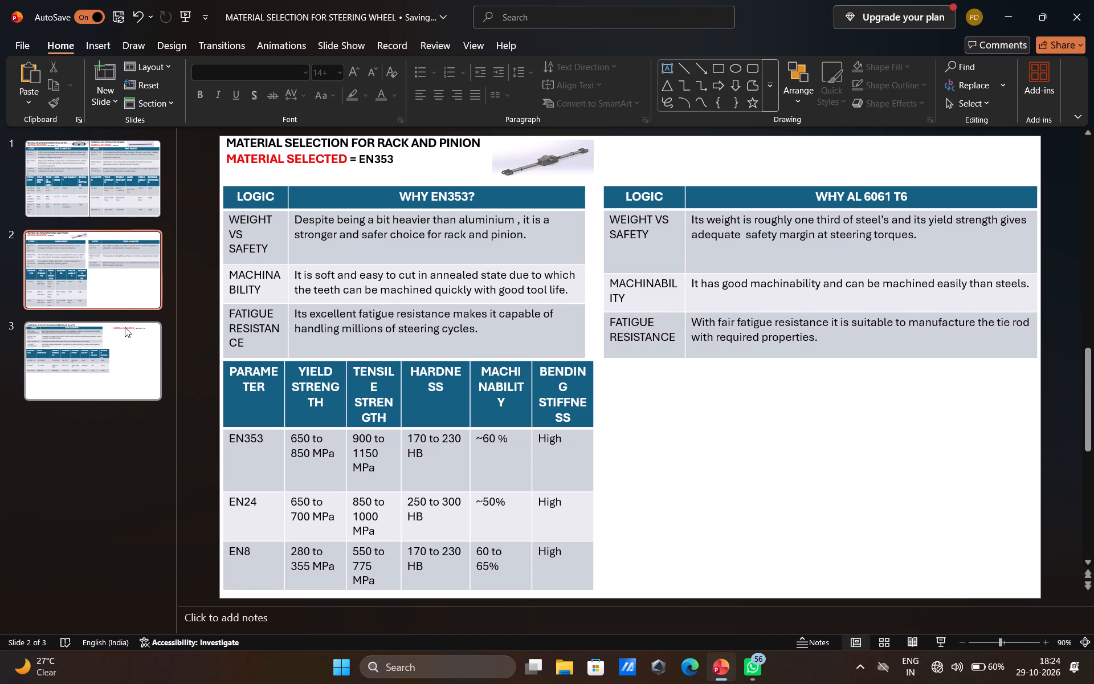
click(338, 333)
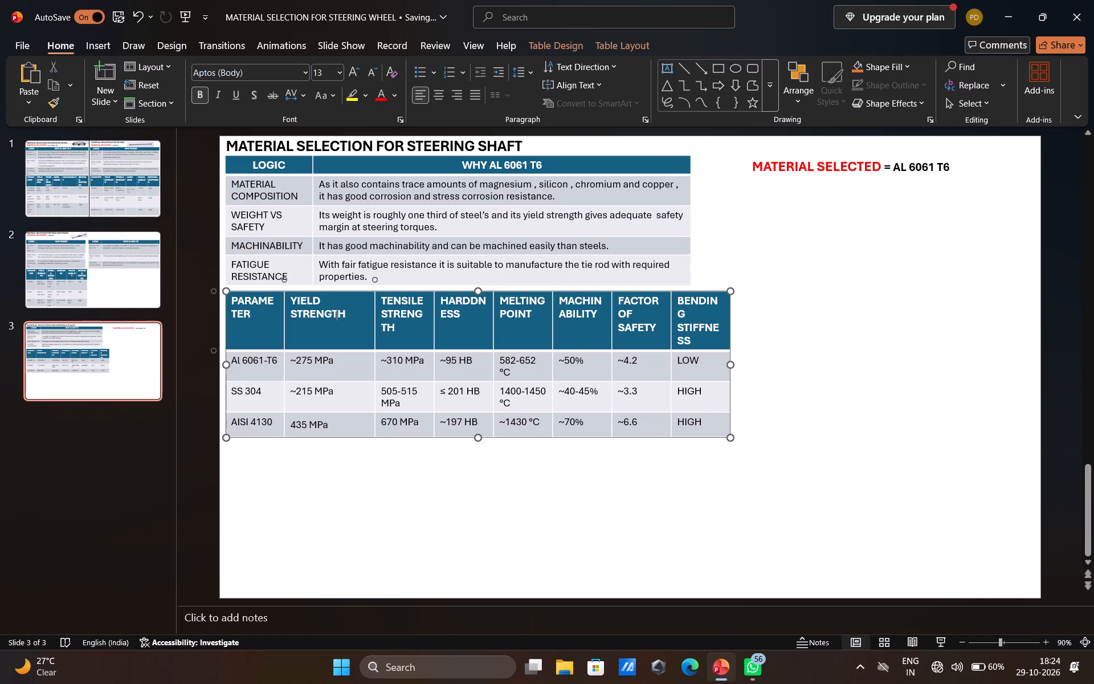
right_click(729, 364)
click(748, 304)
click(107, 254)
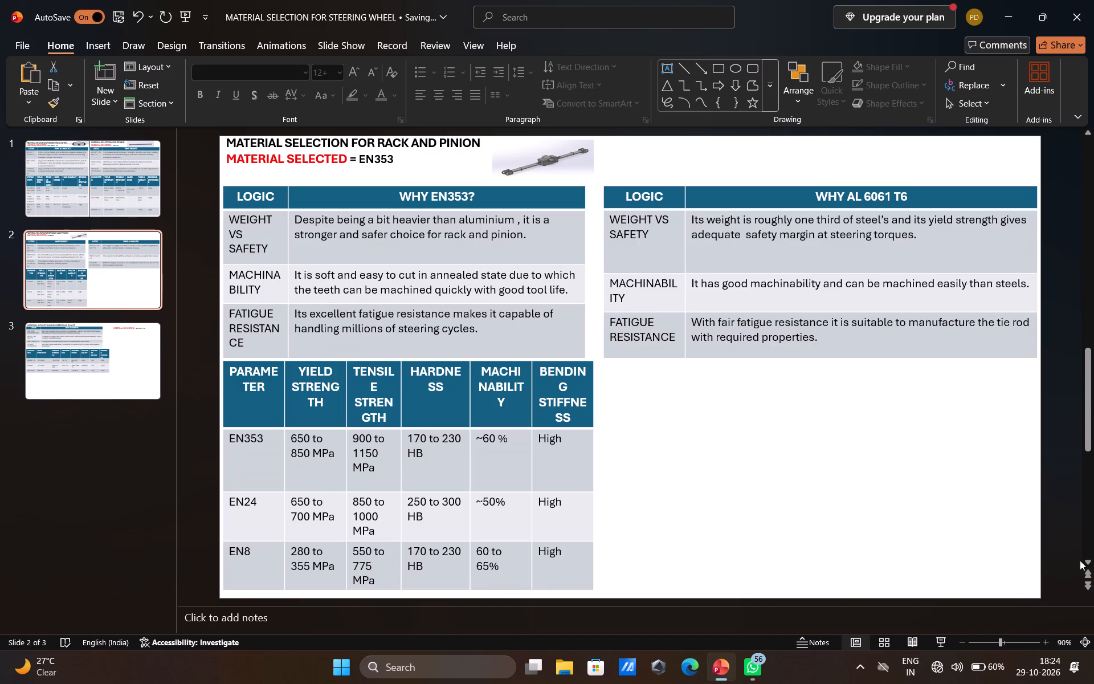
right_click(886, 518)
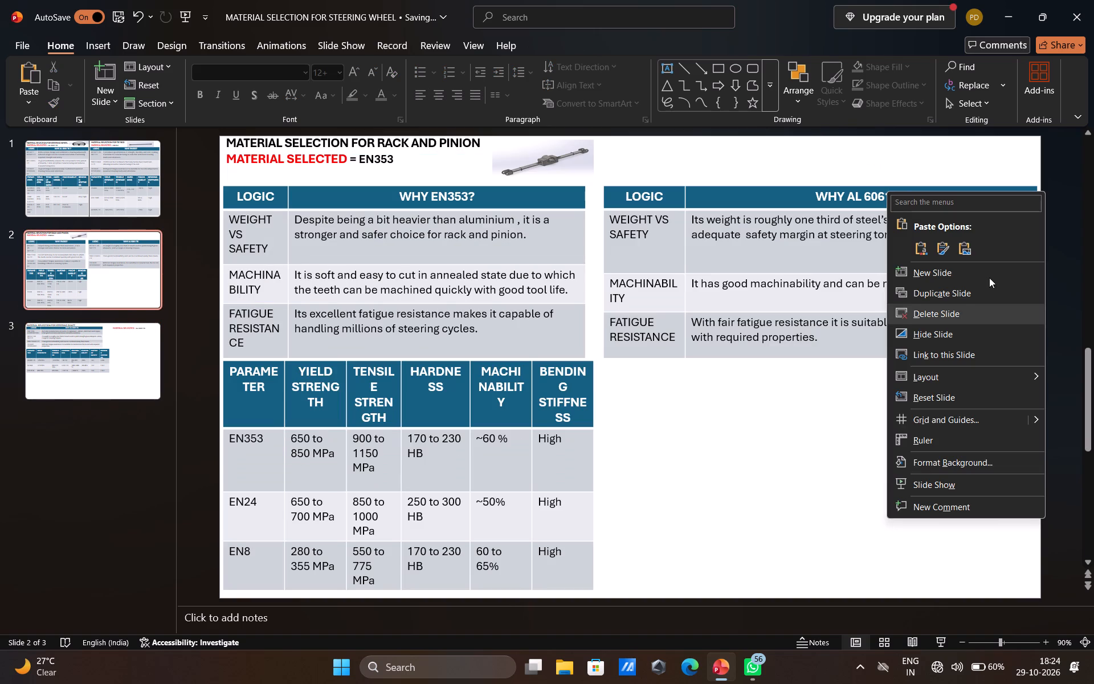
click(857, 385)
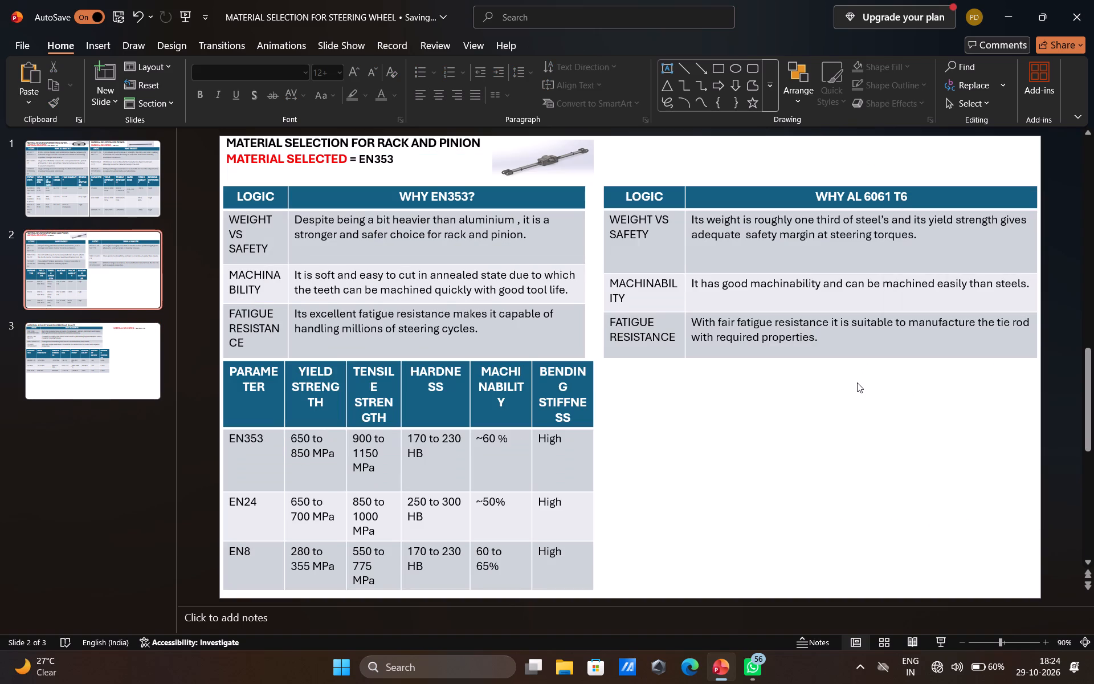
key(ctrl+v)
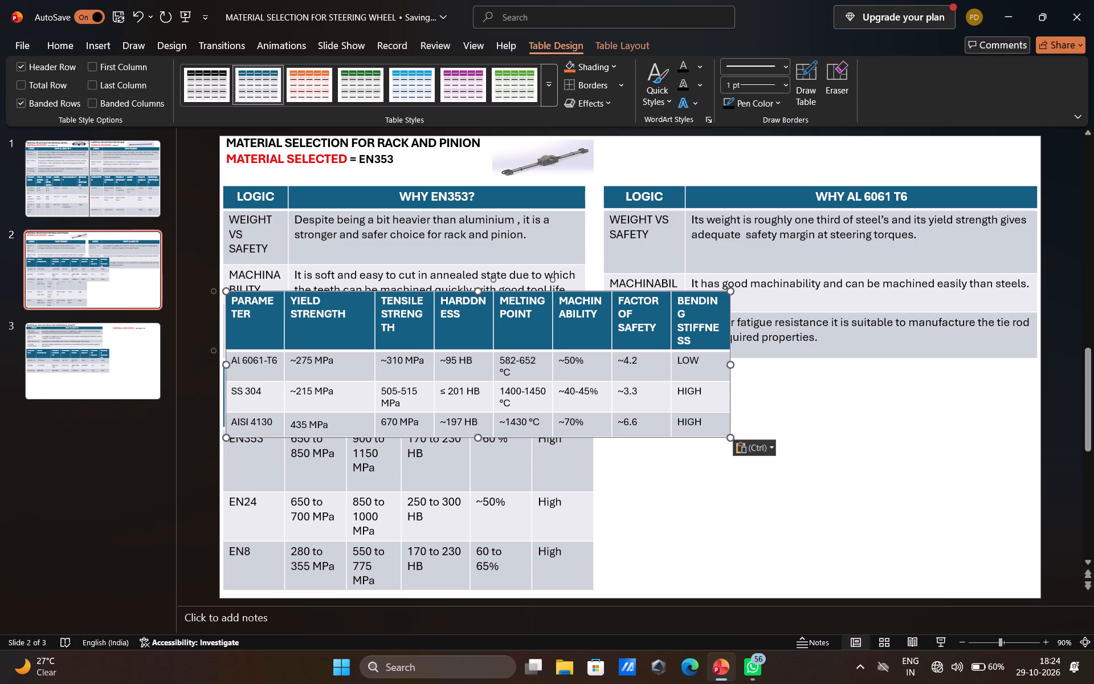
Set the header row text of the pasted steering shaft parameter table to font size 15.
right_click(520, 303)
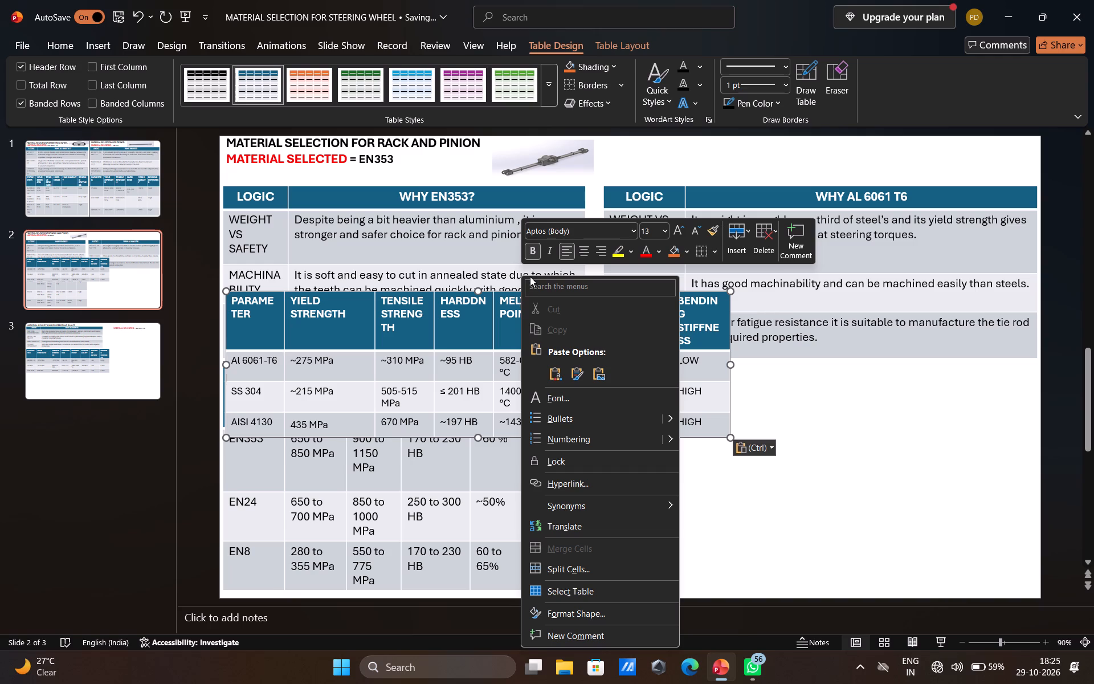
click(871, 396)
drag(701, 344, 687, 339)
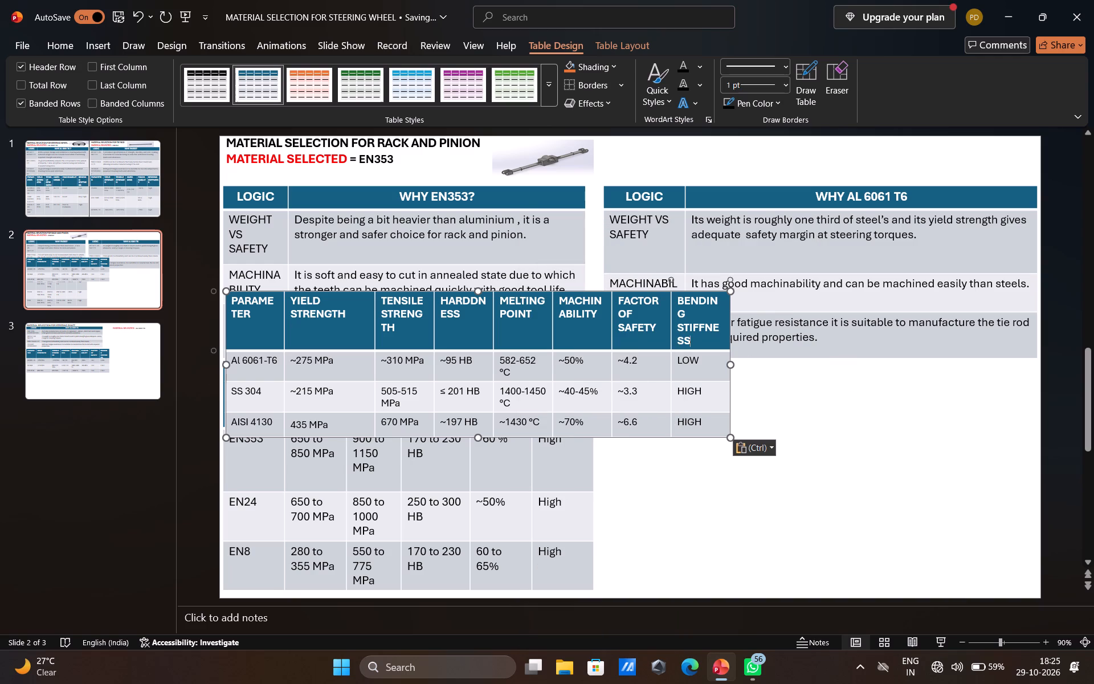
drag(687, 339, 277, 308)
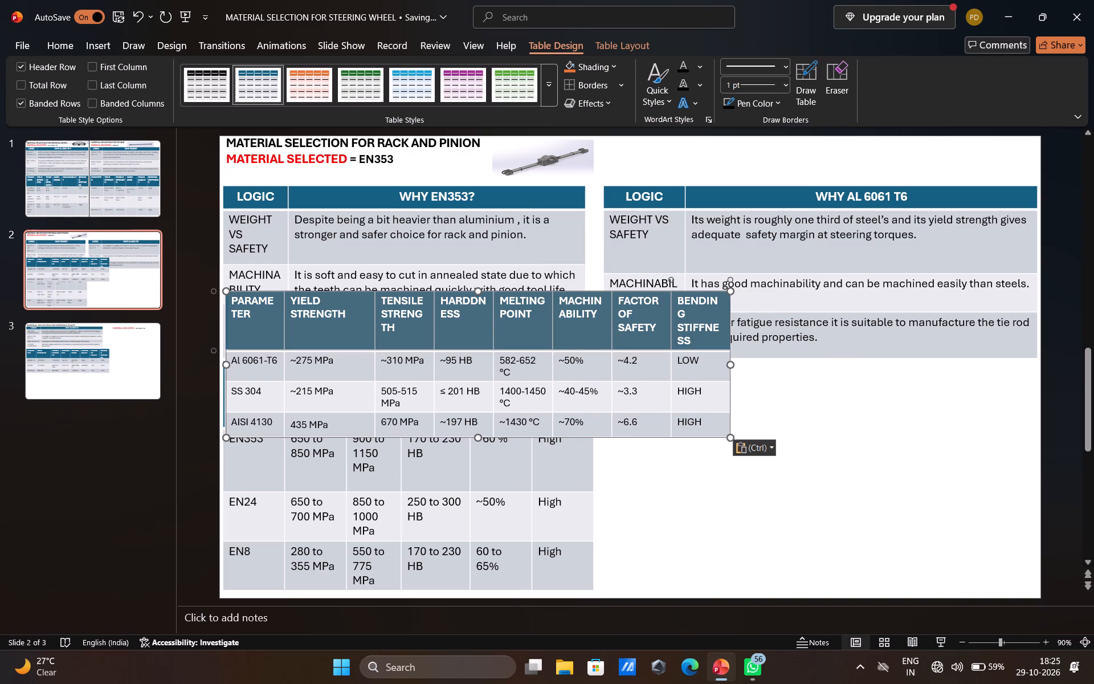
drag(277, 308, 271, 315)
click(67, 40)
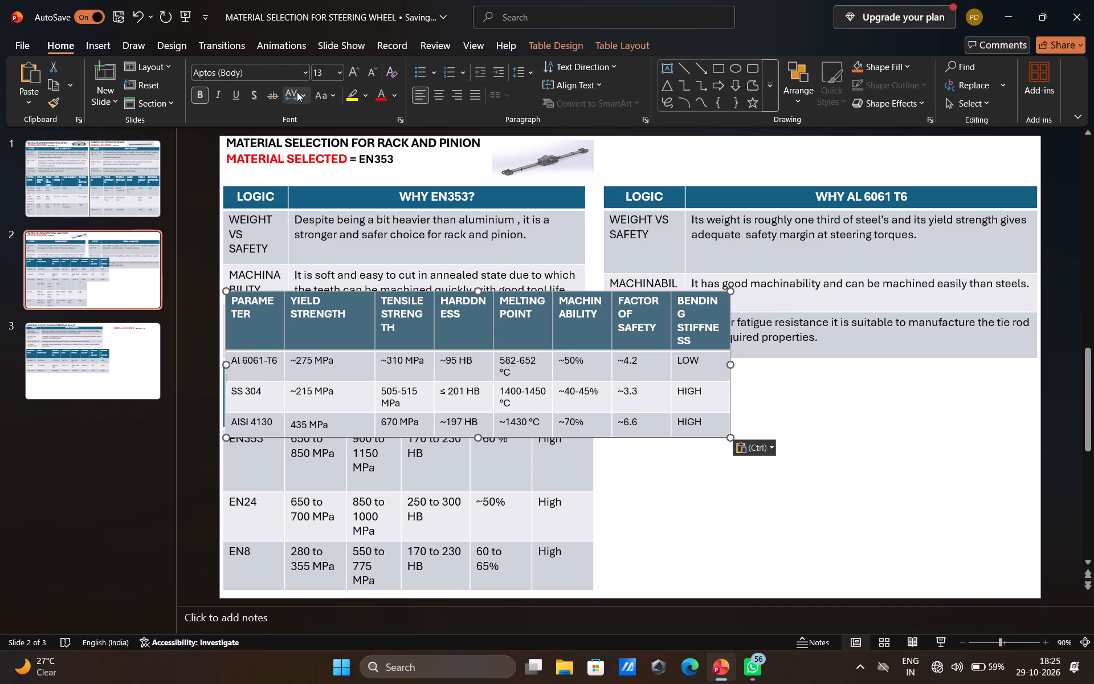
click(322, 71)
text(15)
key(Return)
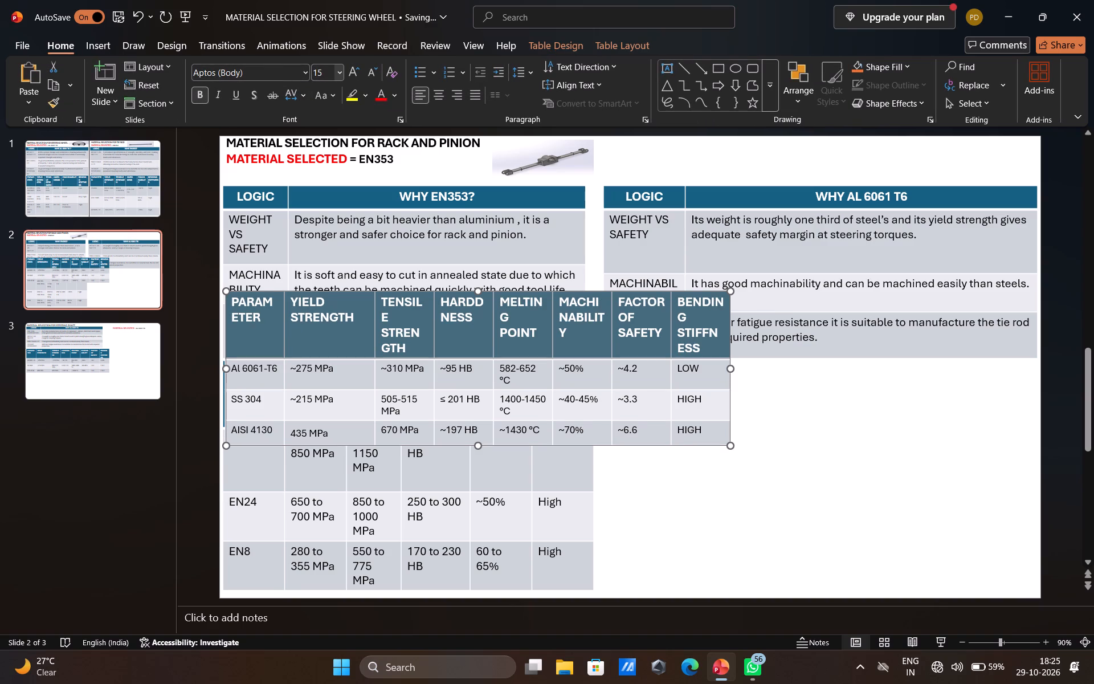
Set the text of the three material rows below the header in the pasted parameter table to font size 14.
drag(705, 438, 431, 378)
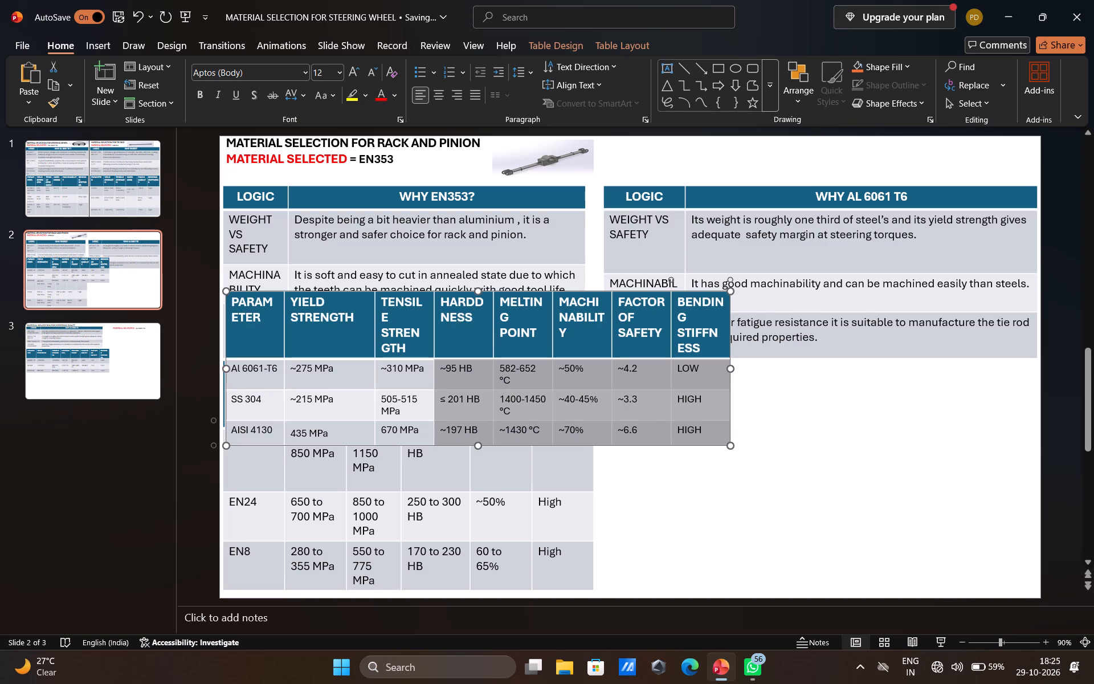
drag(431, 378, 369, 377)
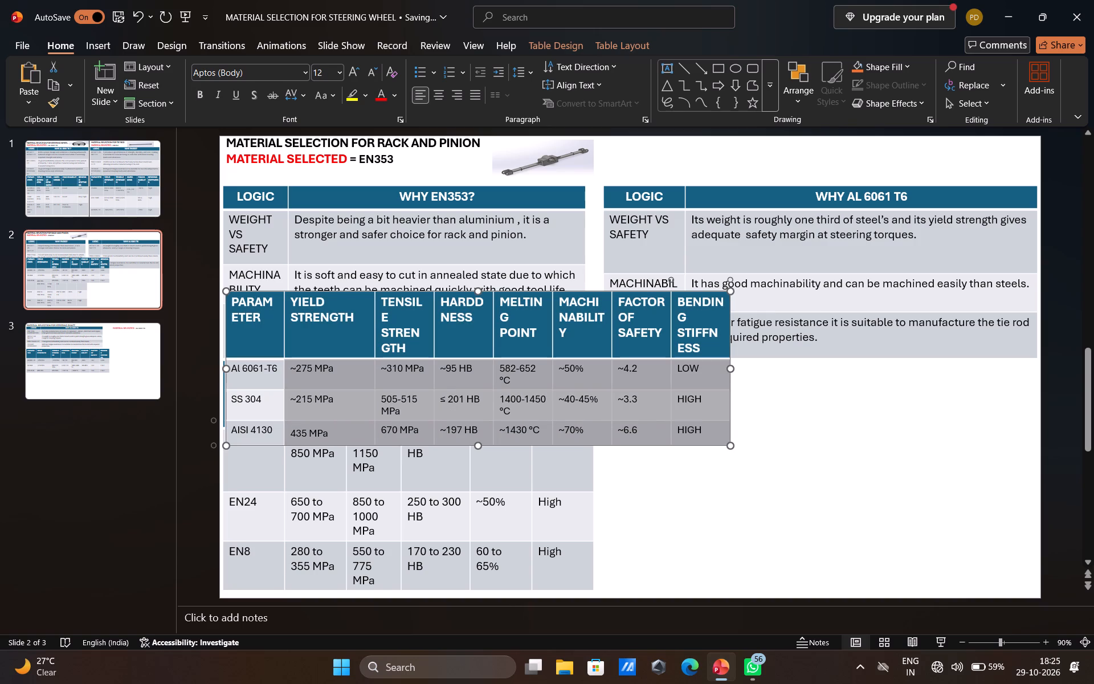
drag(369, 377, 243, 380)
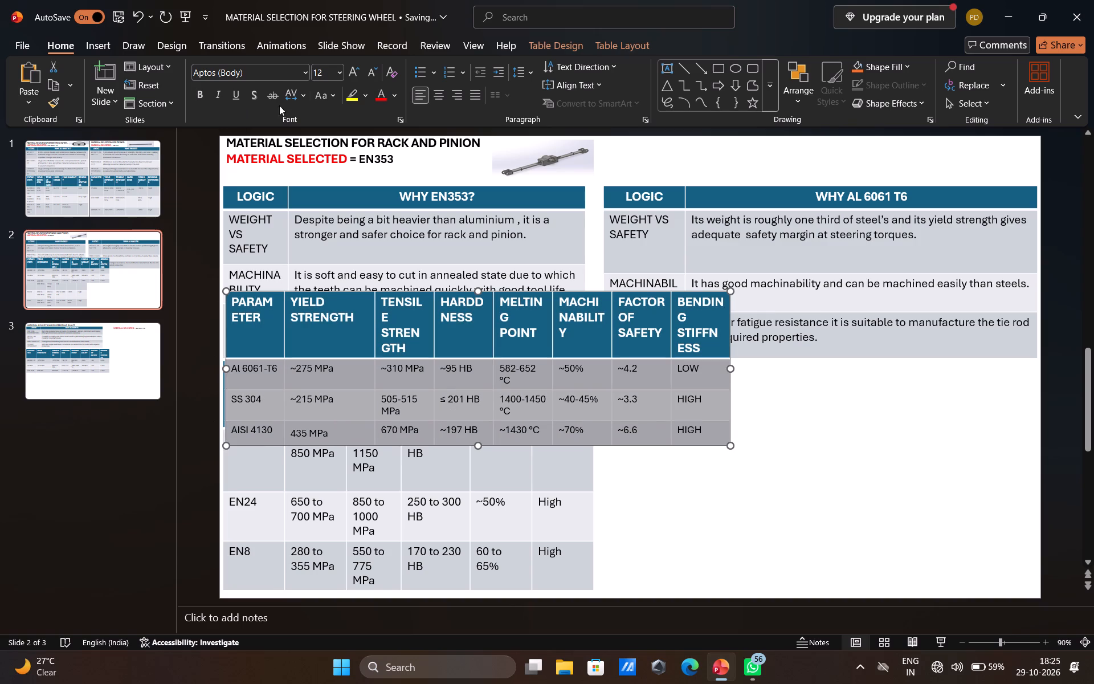
click(324, 70)
text(14)
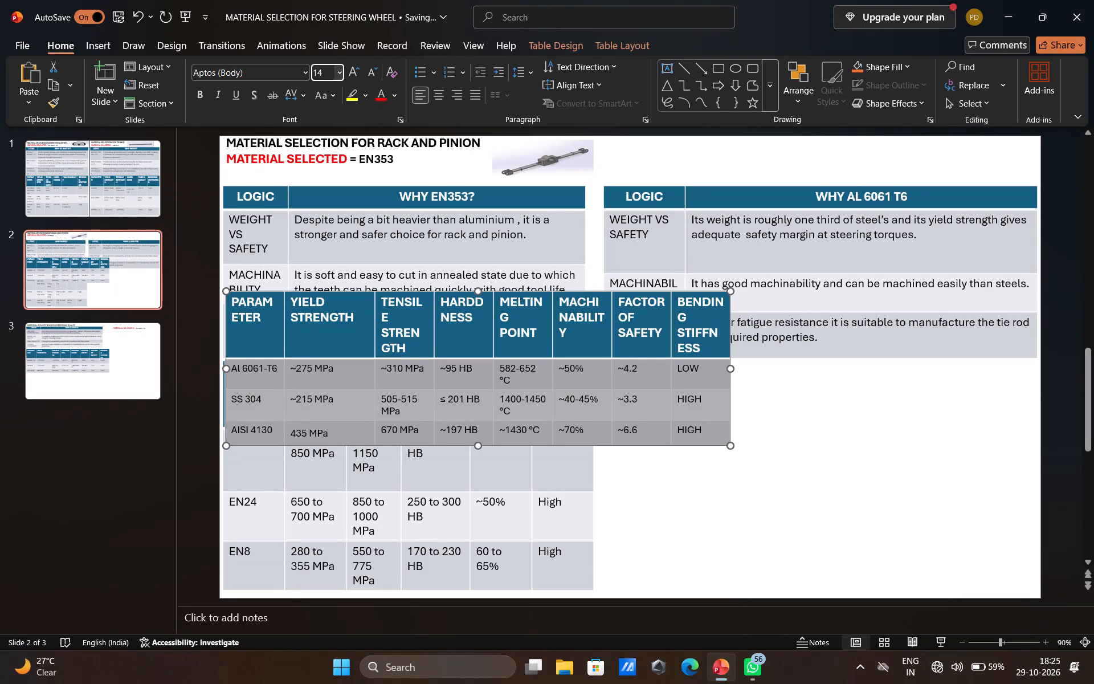
key(Return)
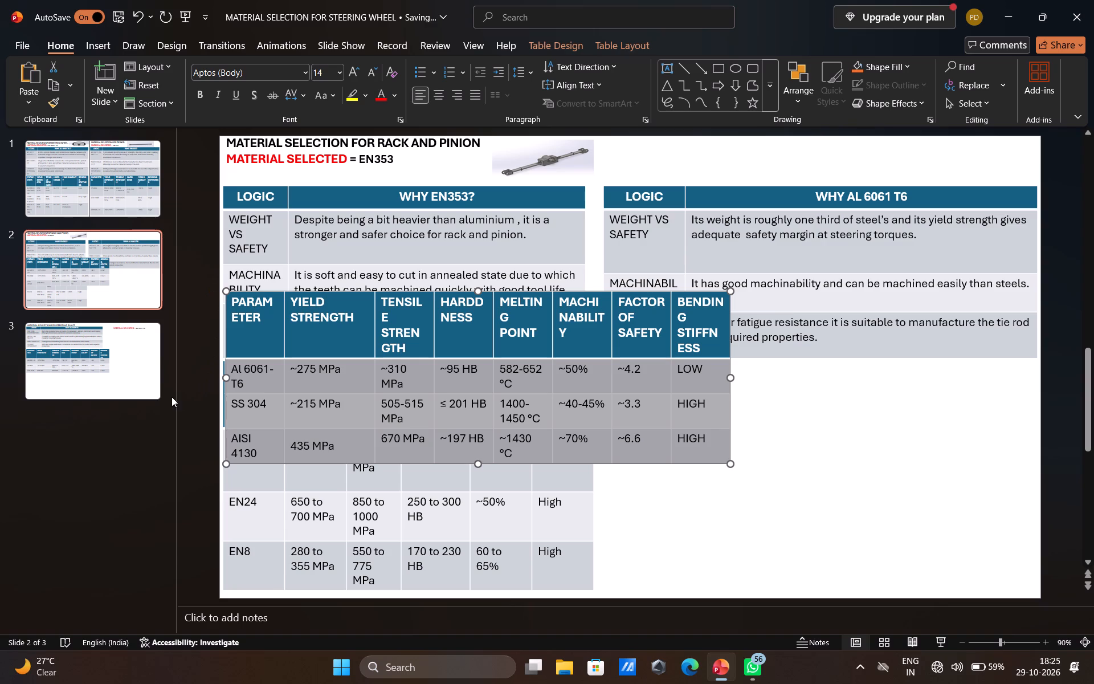
Delete the MELTING POINT and FACTOR OF SAFETY columns from the pasted parameter table on the rack and pinion slide.
click(123, 437)
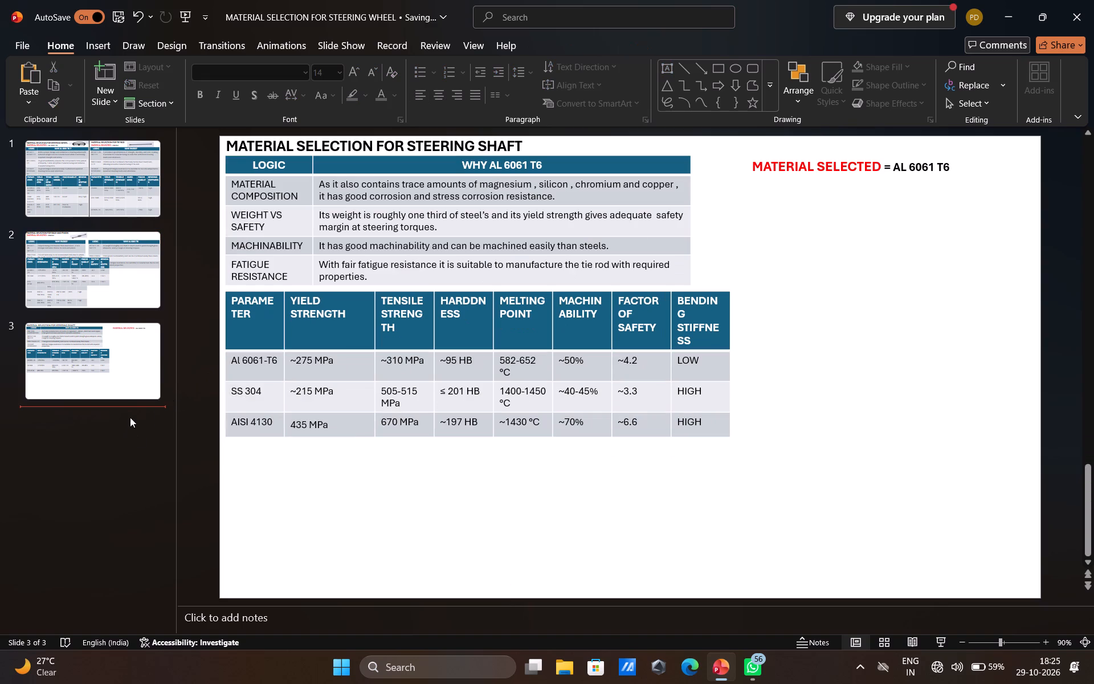
click(66, 199)
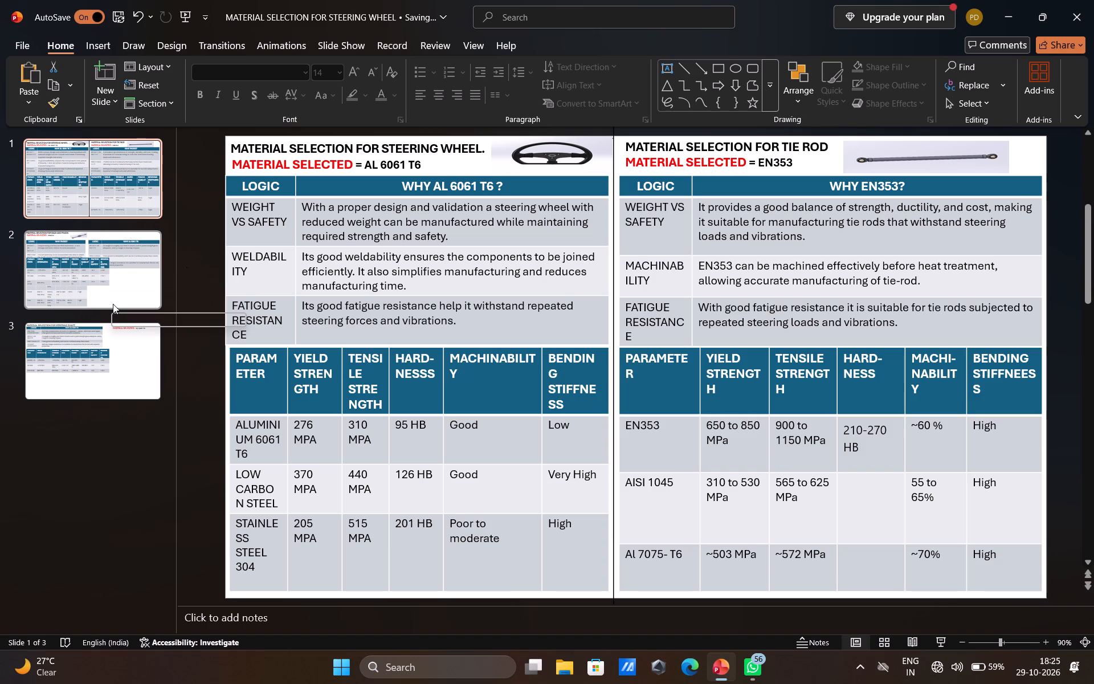
click(106, 331)
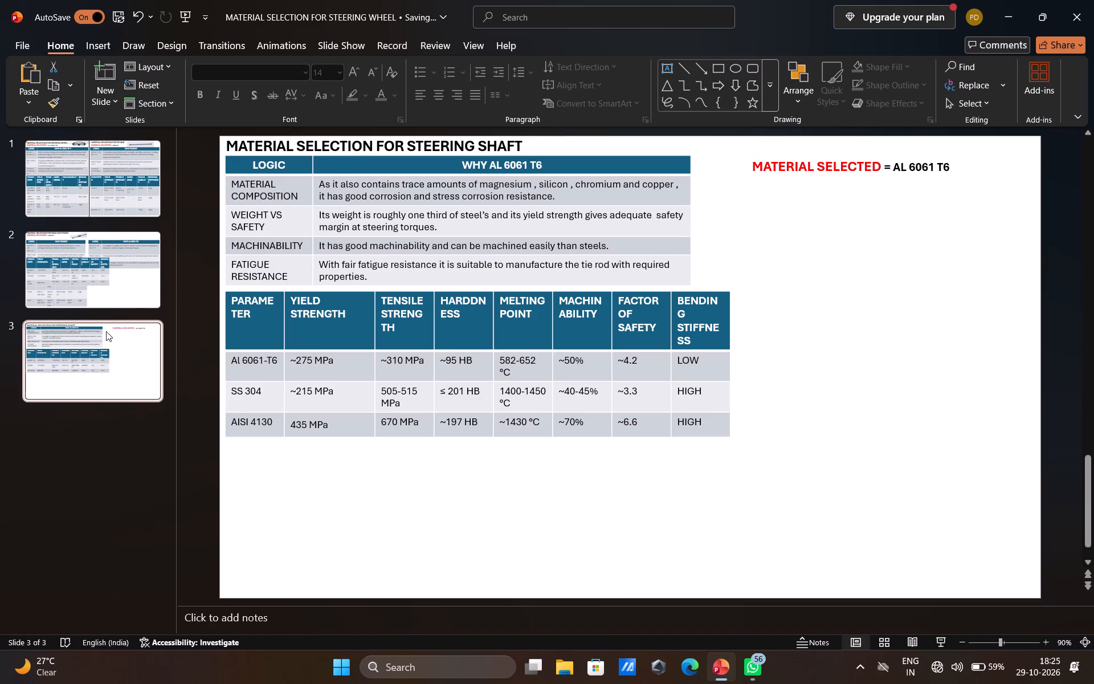
click(103, 273)
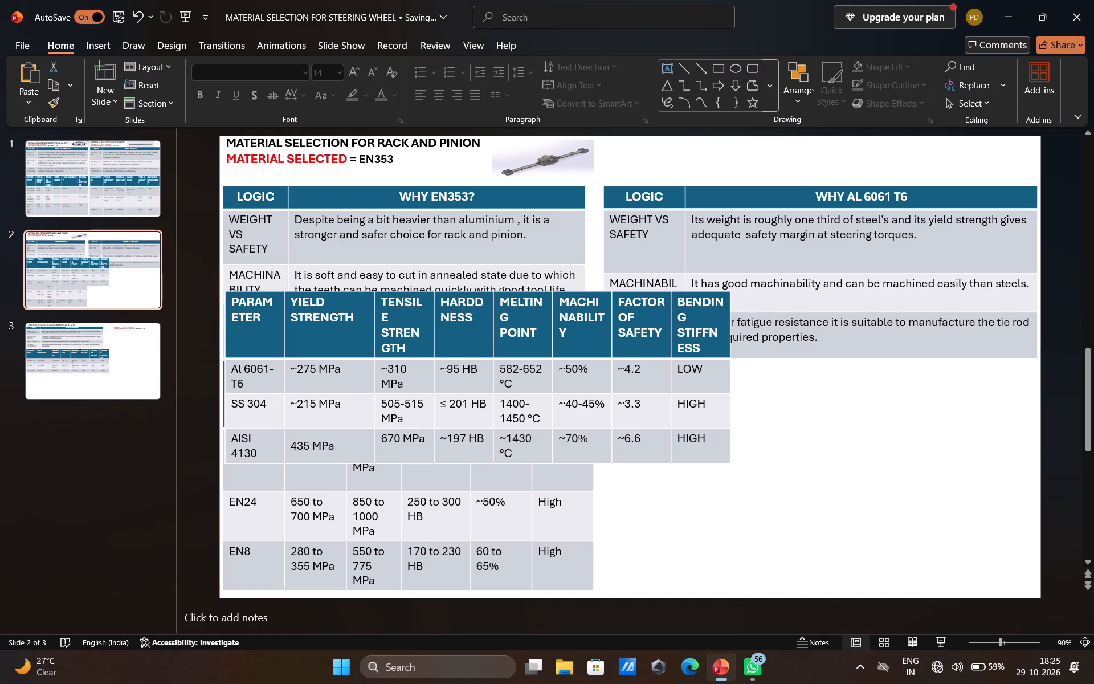
right_click(516, 327)
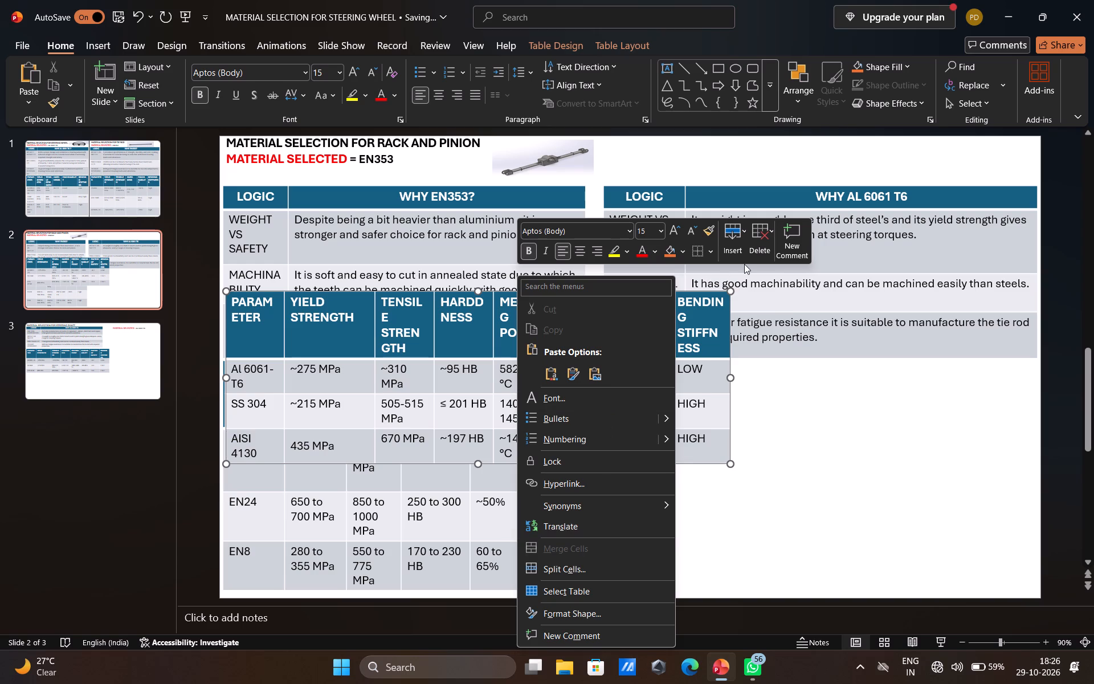
click(752, 249)
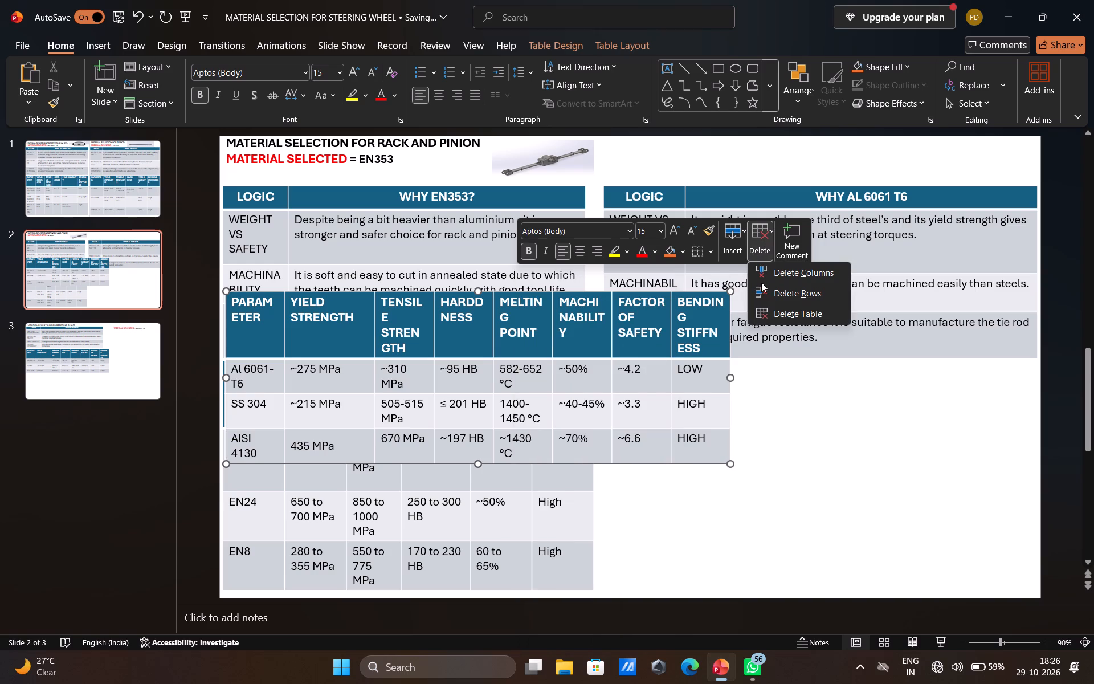
click(775, 275)
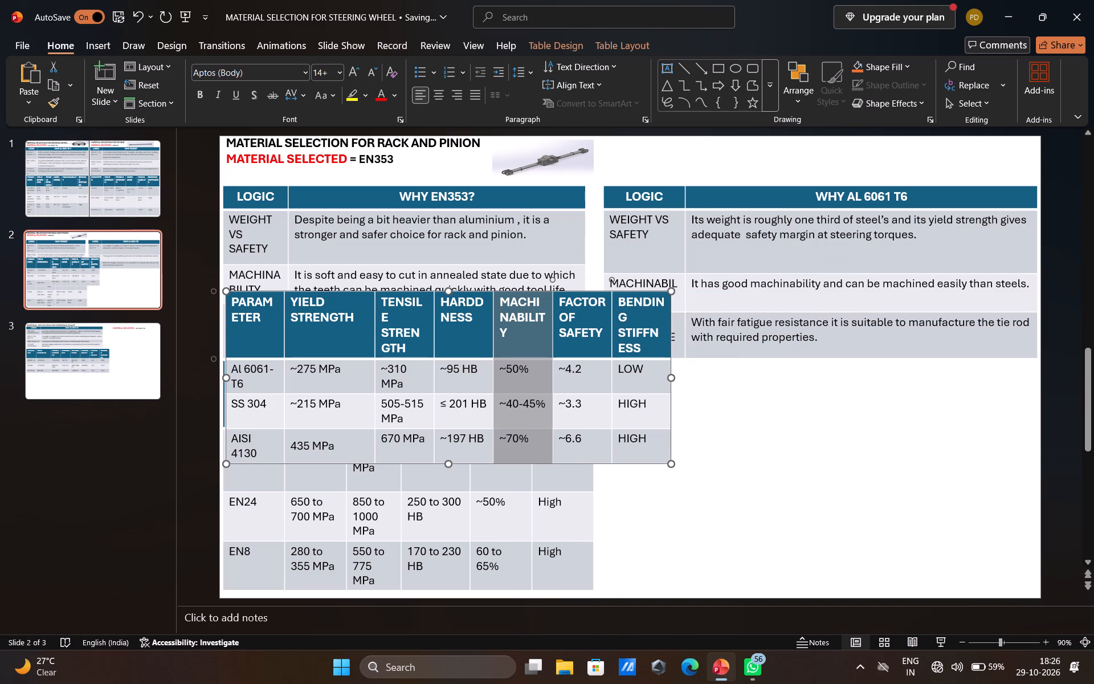
right_click(606, 325)
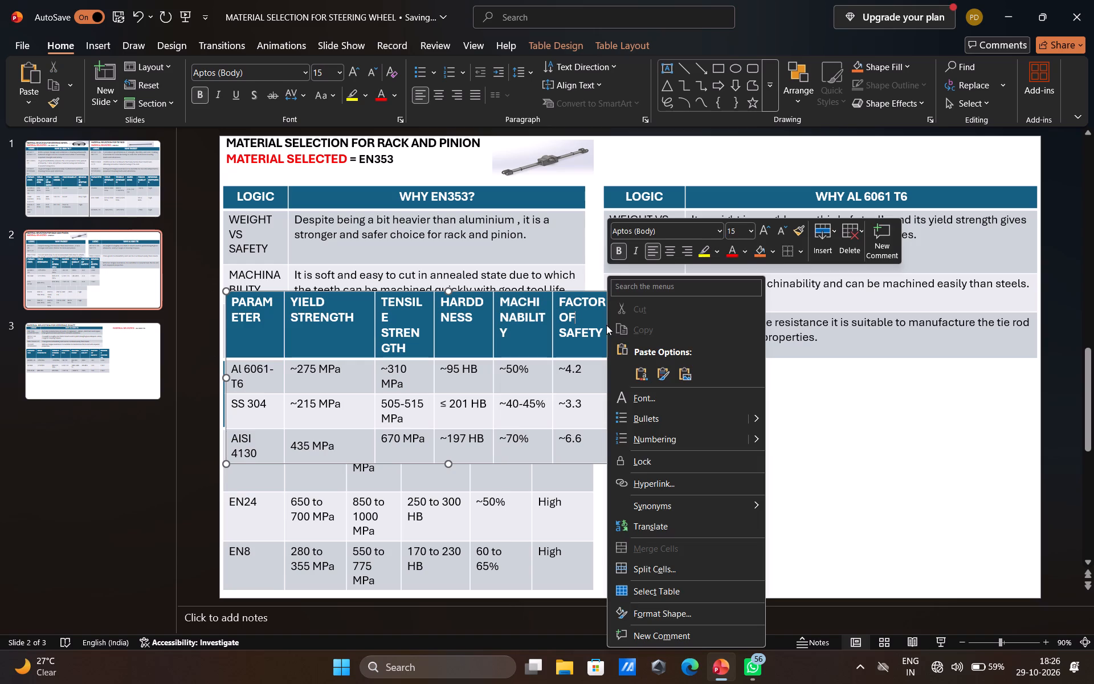
click(846, 243)
click(873, 275)
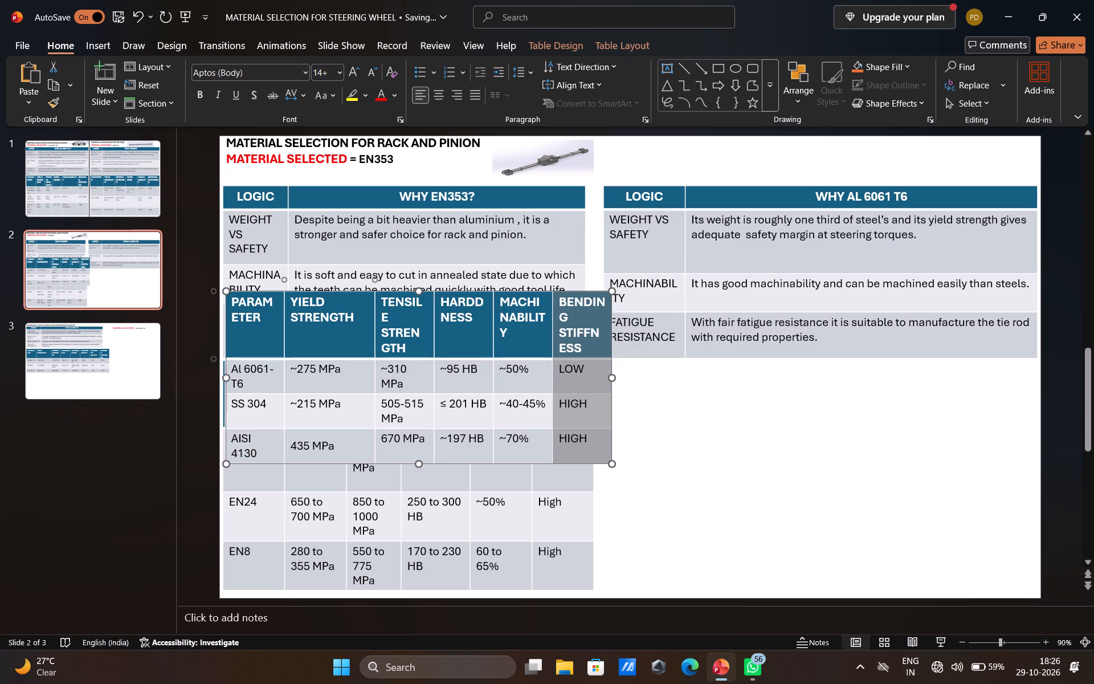
Move the pasted parameter table directly below the WHY AL 6061 T6 logic table, its top edge level with the EN353 parameter table's.
drag(360, 291, 756, 393)
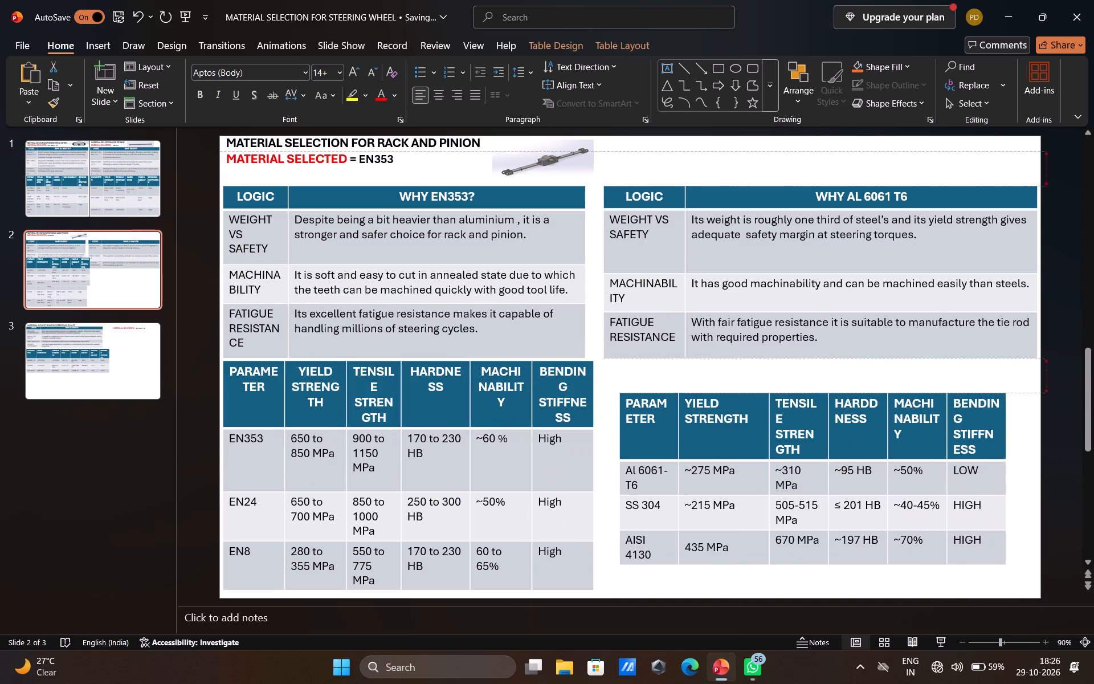
drag(756, 393, 738, 361)
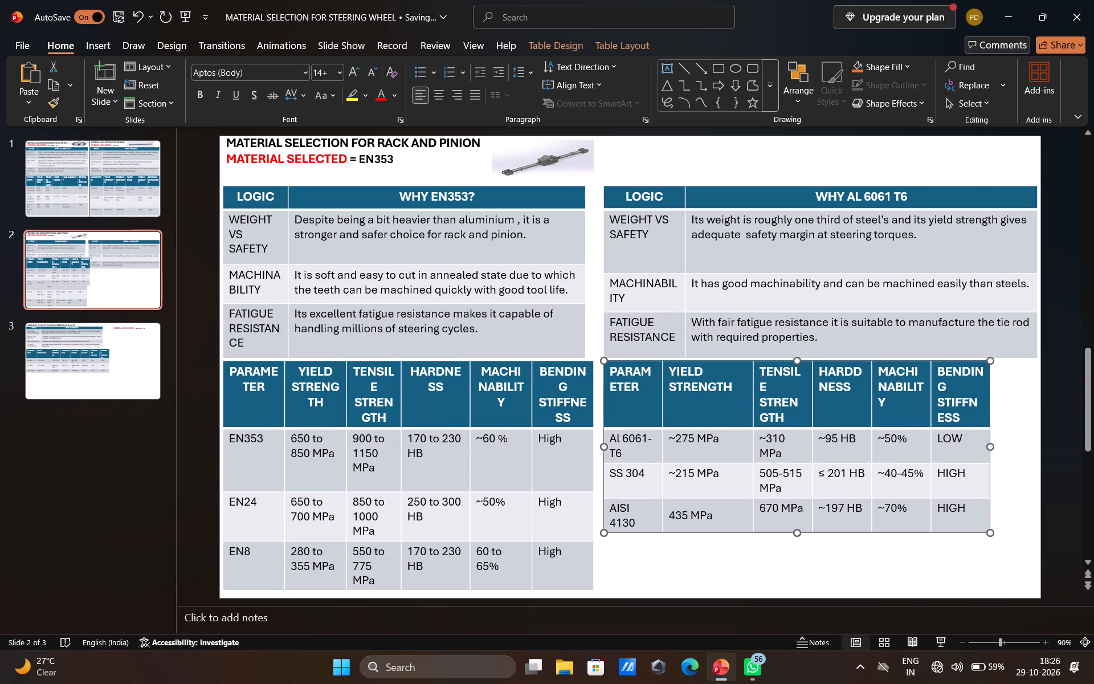
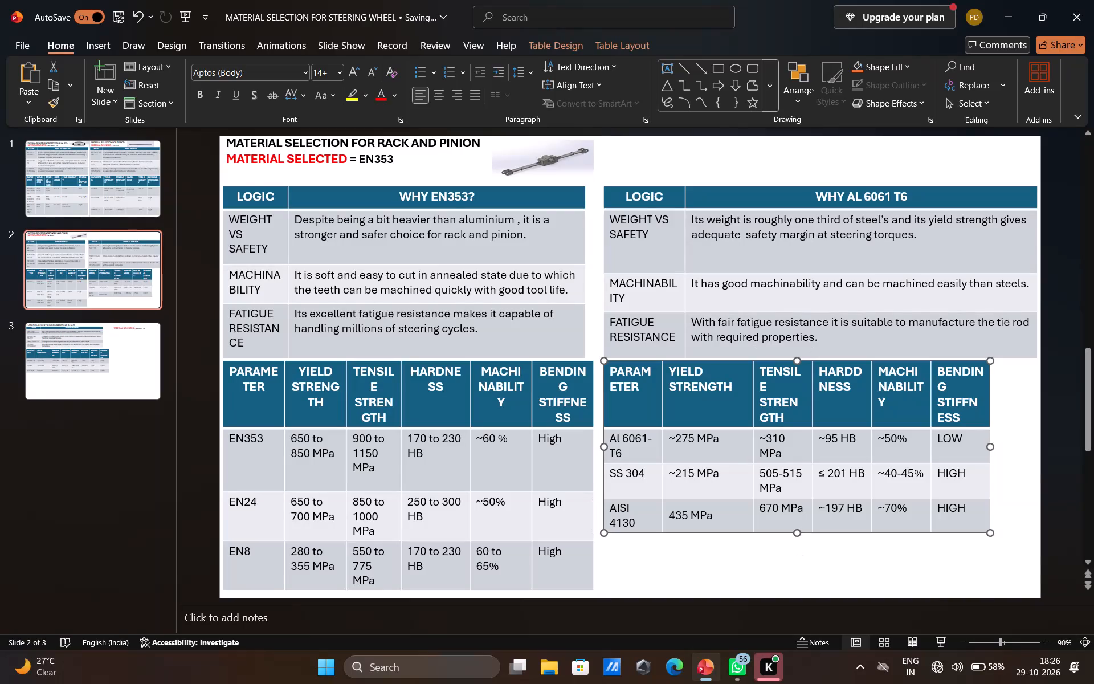
Enlarge the pasted parameter table to match the EN353 parameter table's bottom edge and the WHY AL 6061 T6 logic table's width.
drag(799, 535, 796, 575)
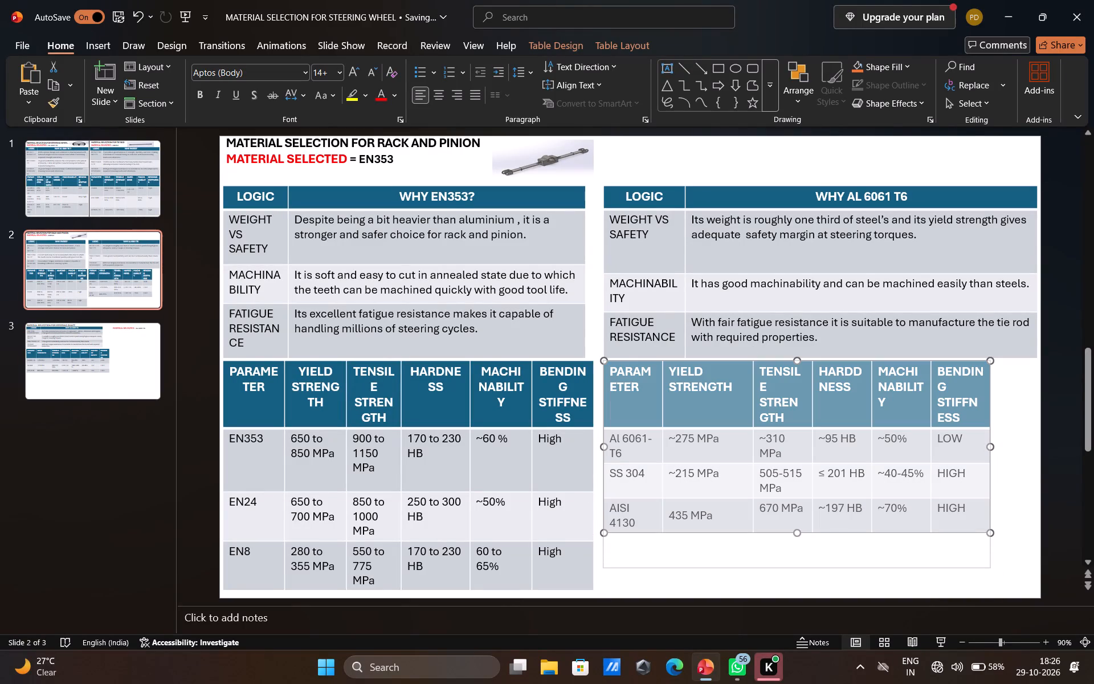
drag(796, 575, 797, 592)
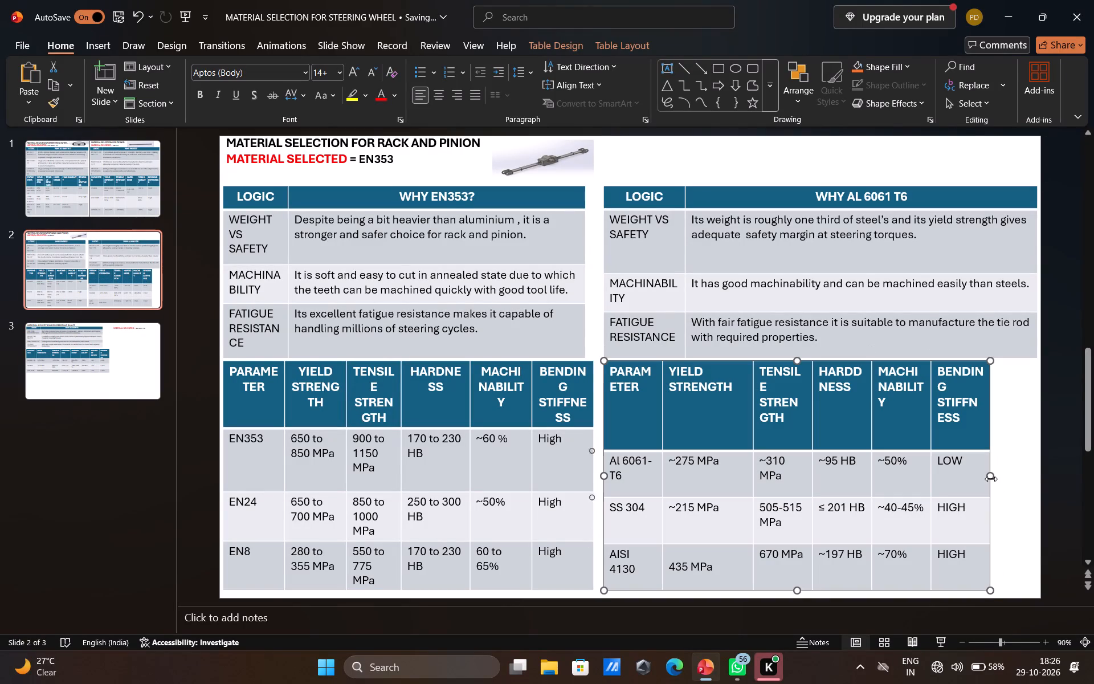
drag(990, 477, 1032, 472)
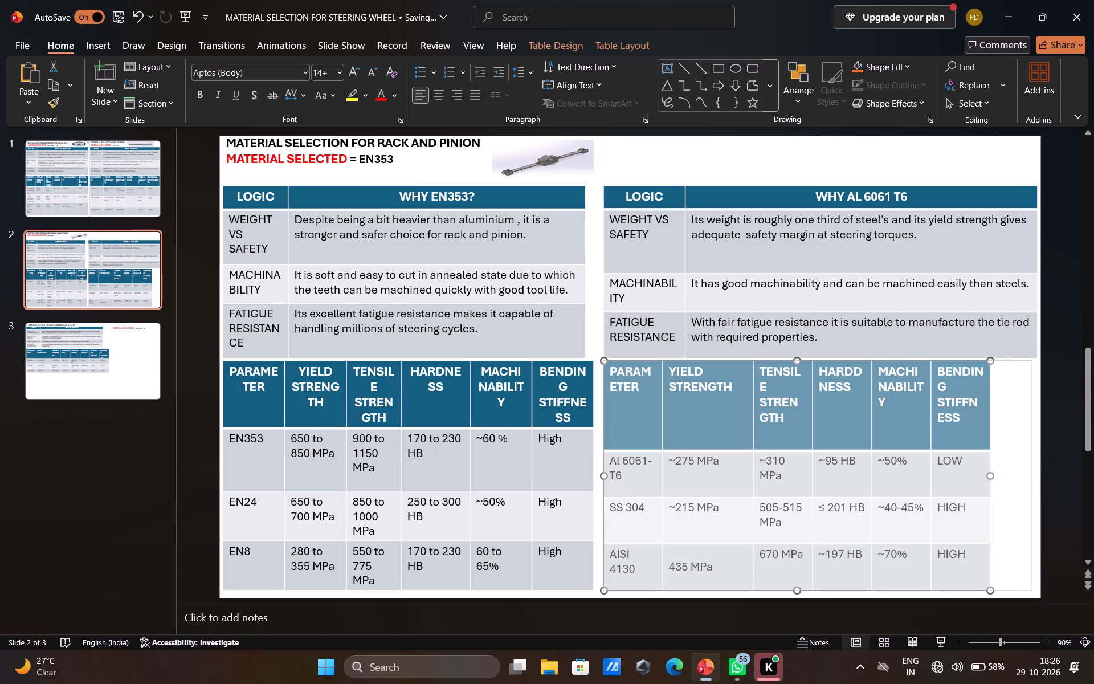
drag(1032, 472, 1038, 467)
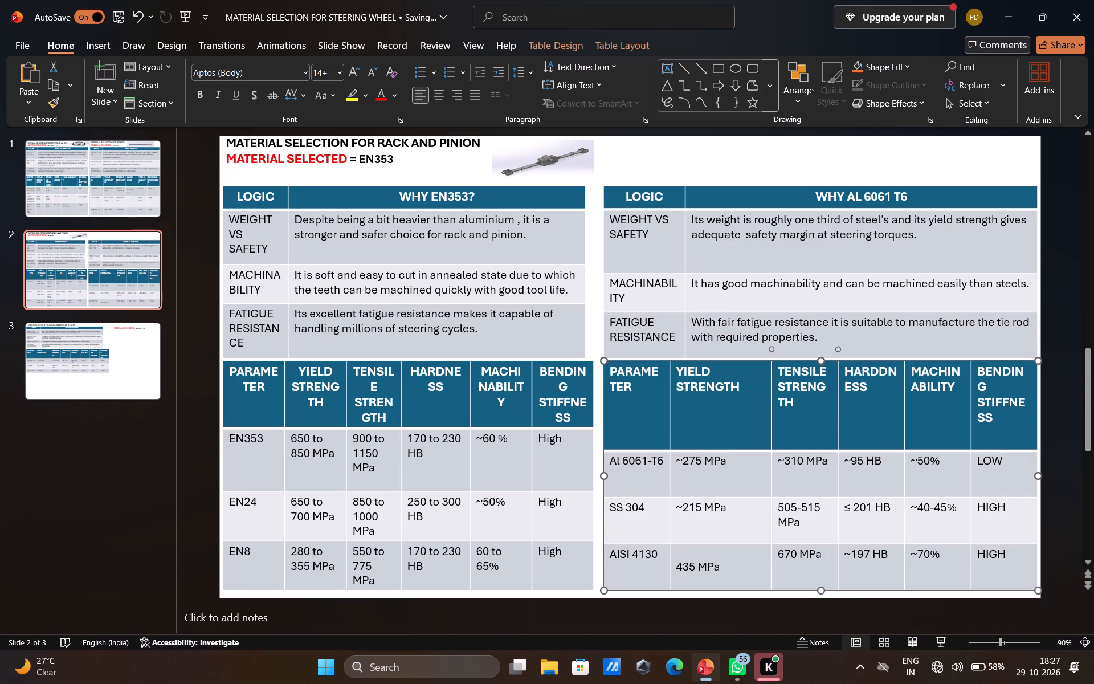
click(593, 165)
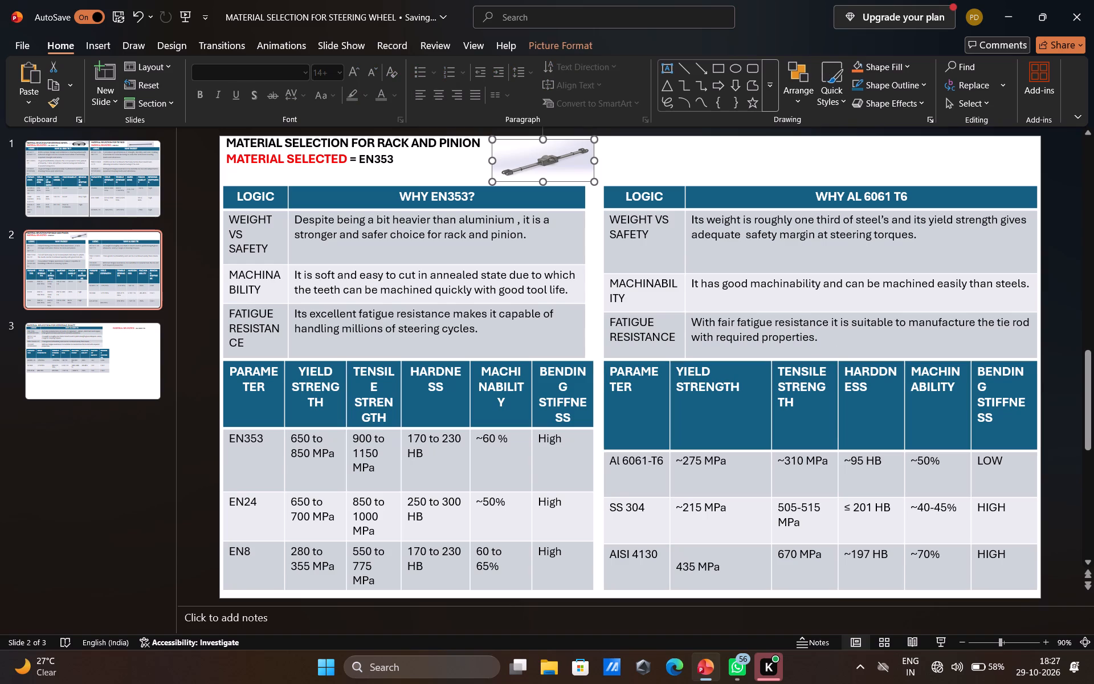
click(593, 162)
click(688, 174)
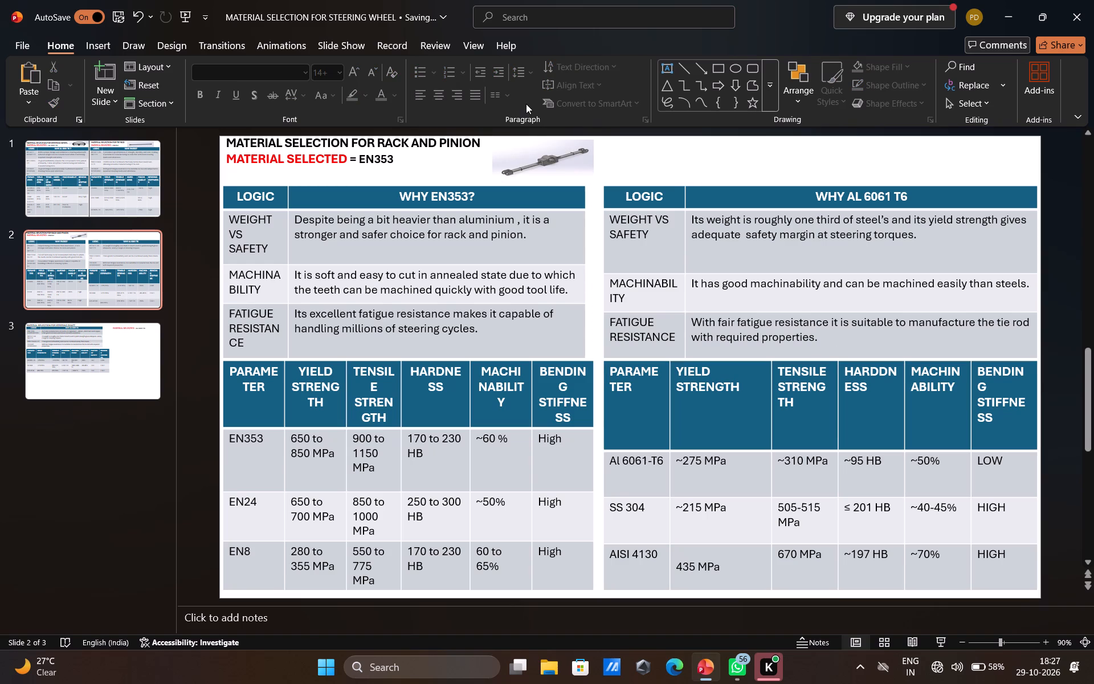
Show the drawing ruler on the rack and pinion slide, rotate it to 90°, and align its edge with the gap between the table pairs.
click(138, 50)
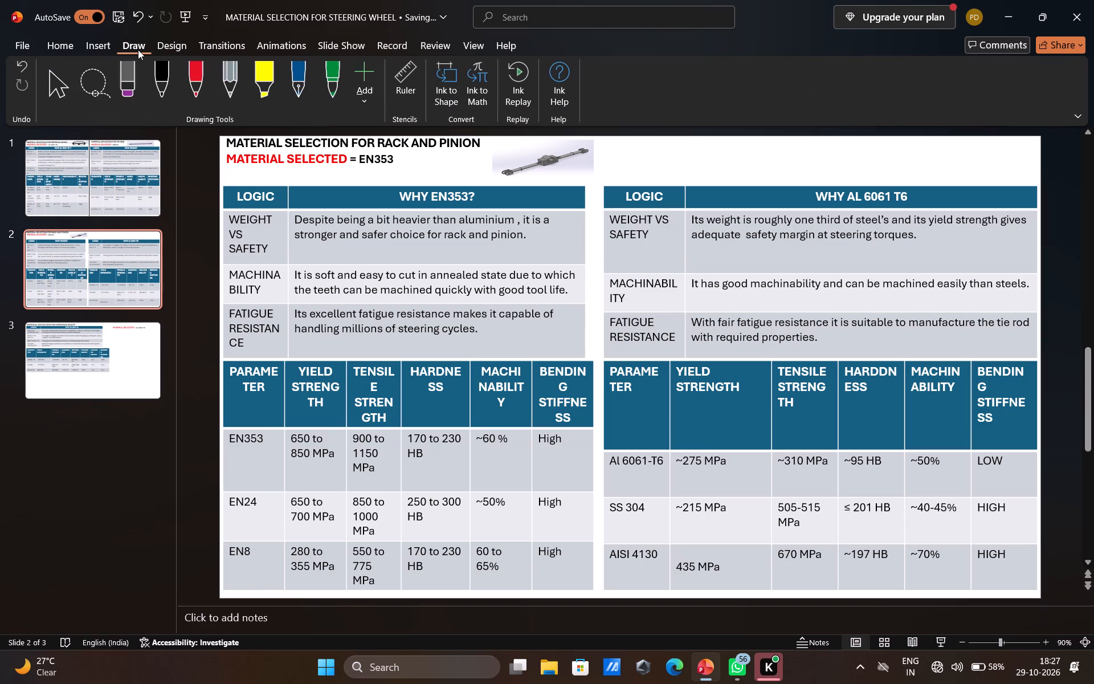
click(404, 79)
scroll(398, 245, up, 3)
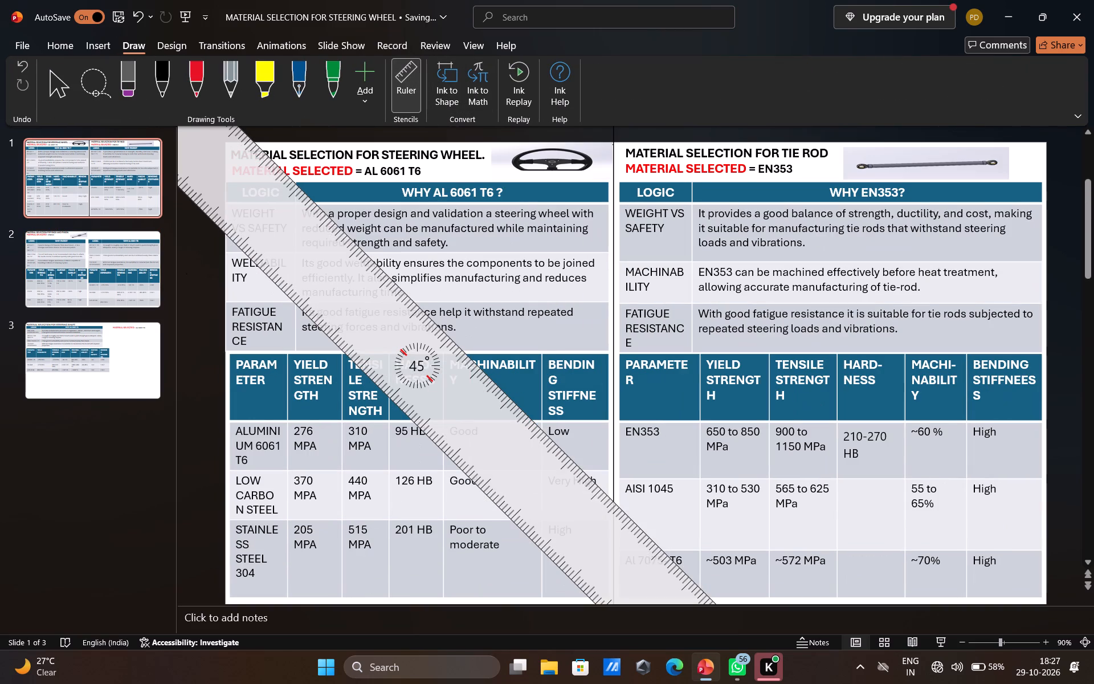
click(112, 254)
click(434, 368)
scroll(434, 368, down, 11)
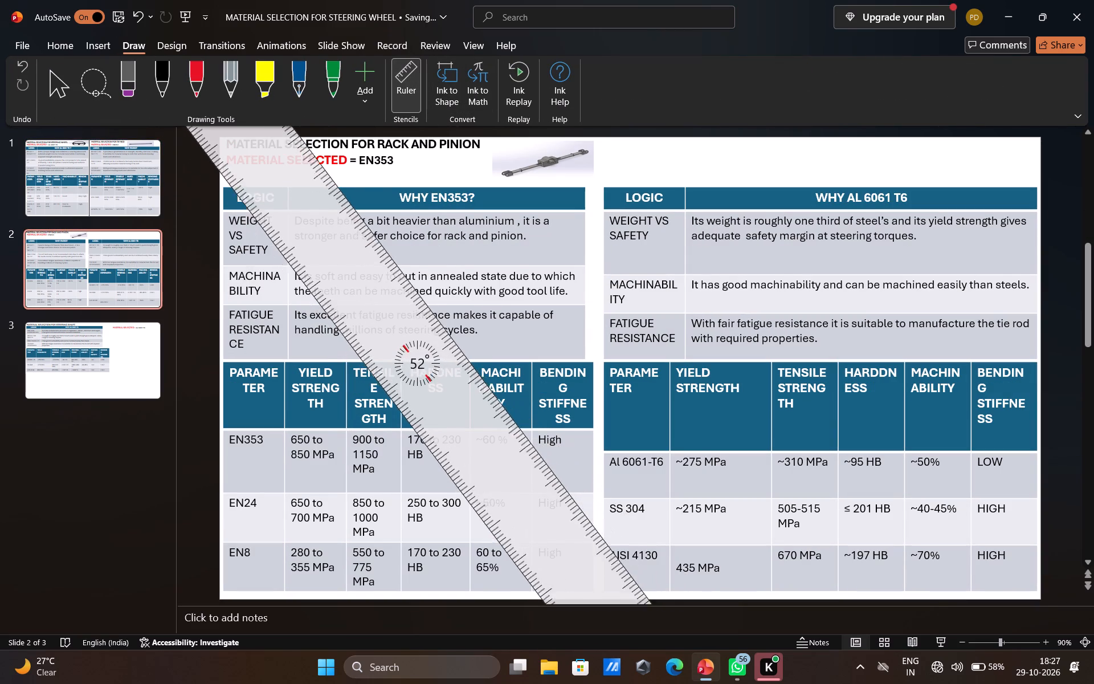
scroll(433, 367, down, 20)
scroll(433, 367, down, 18)
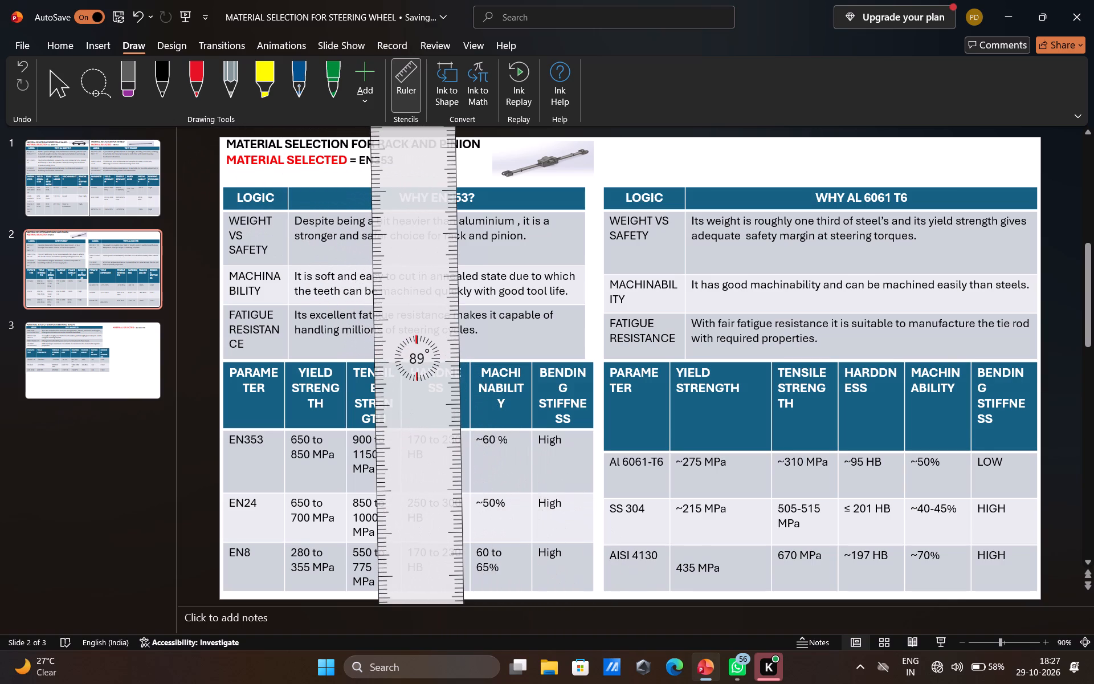
scroll(413, 302, down, 2)
drag(414, 369, 428, 368)
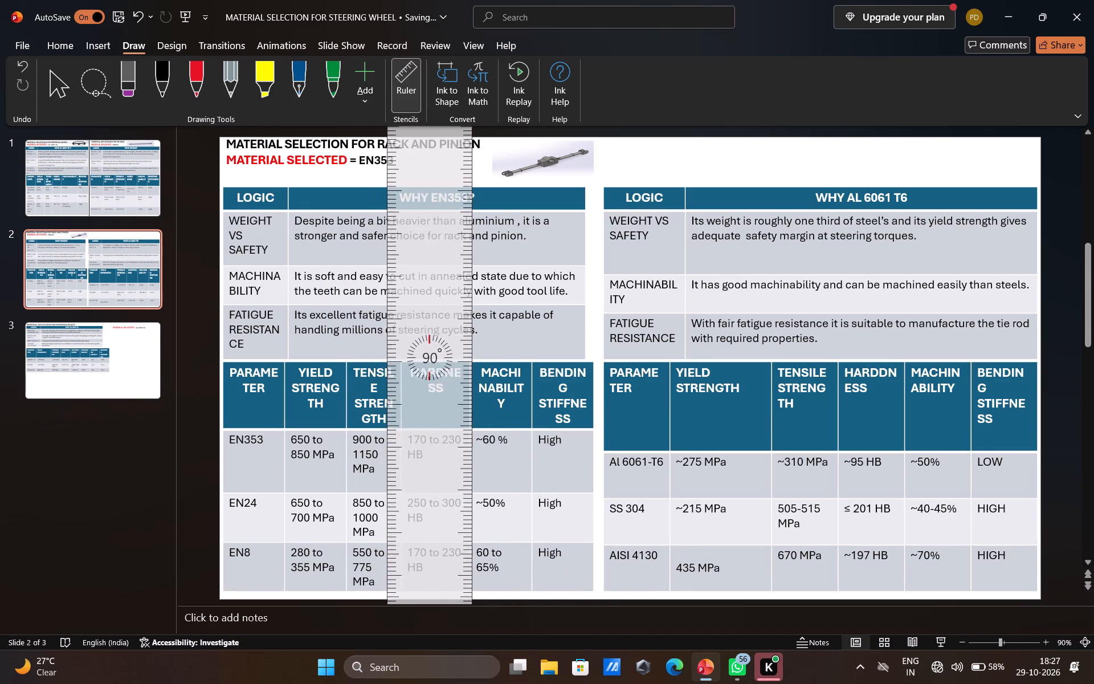
drag(428, 368, 554, 344)
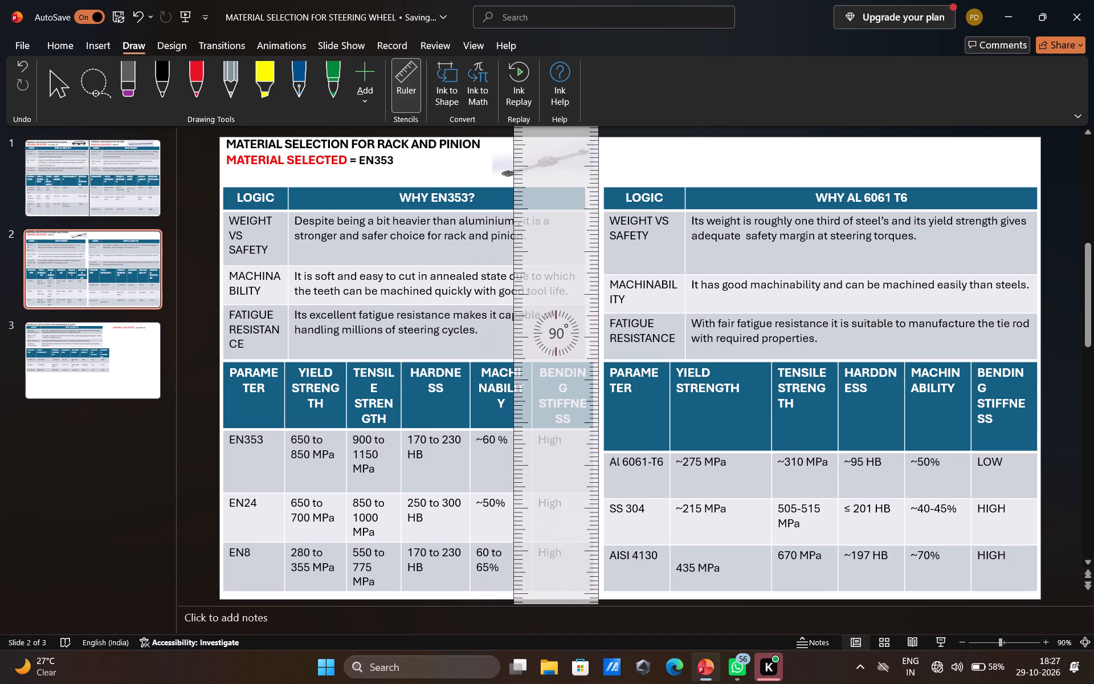
drag(554, 344, 551, 343)
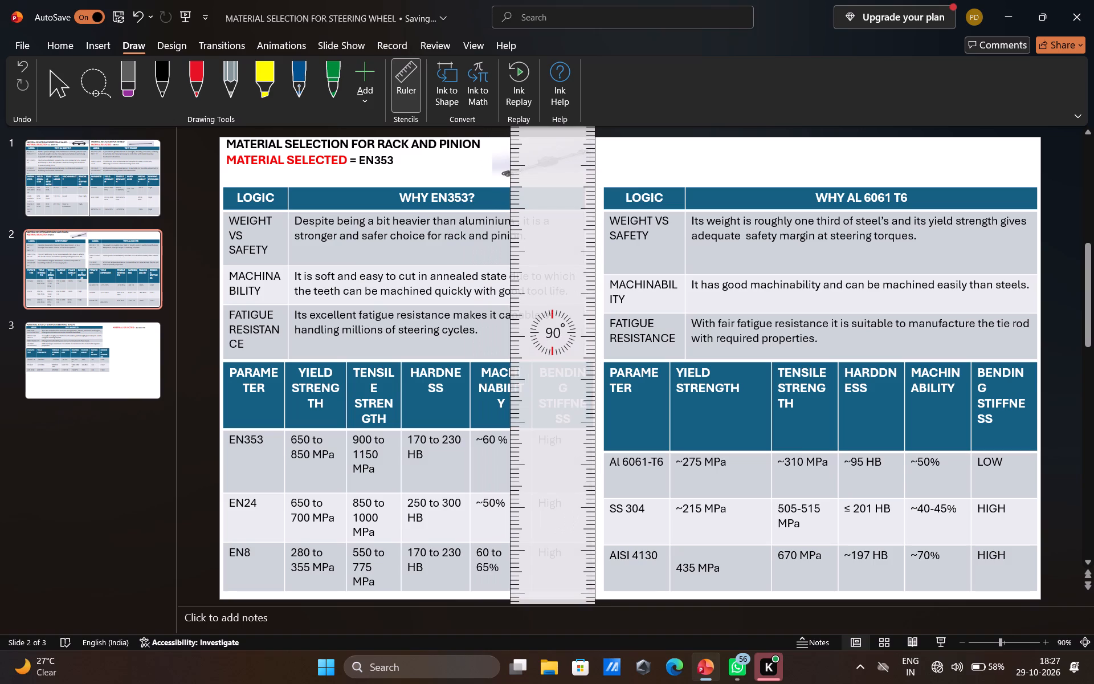
click(556, 387)
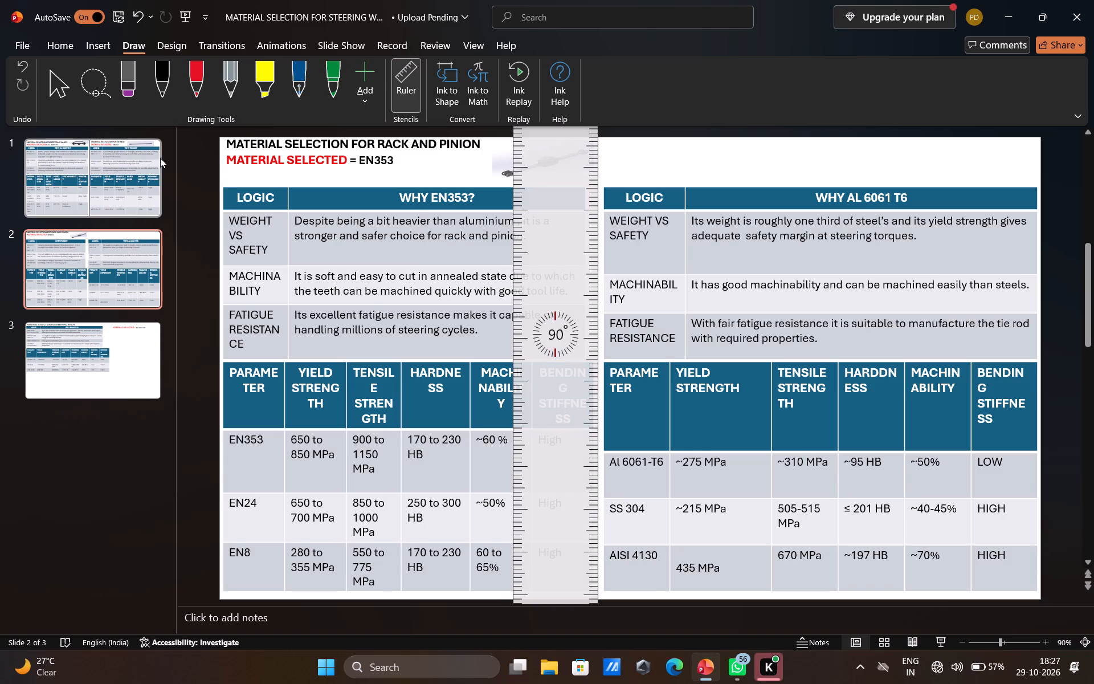
Draw a full-height vertical black pen line along the ruler's edge, dividing the rack and pinion slide between its two table pairs.
click(156, 88)
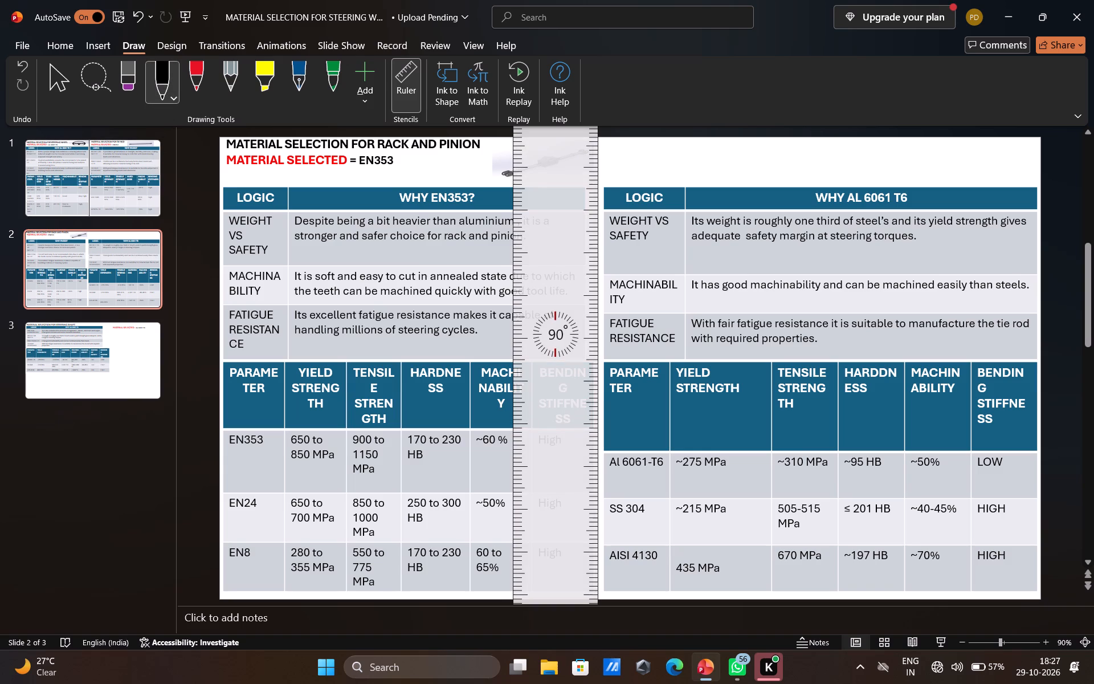
drag(603, 132, 596, 145)
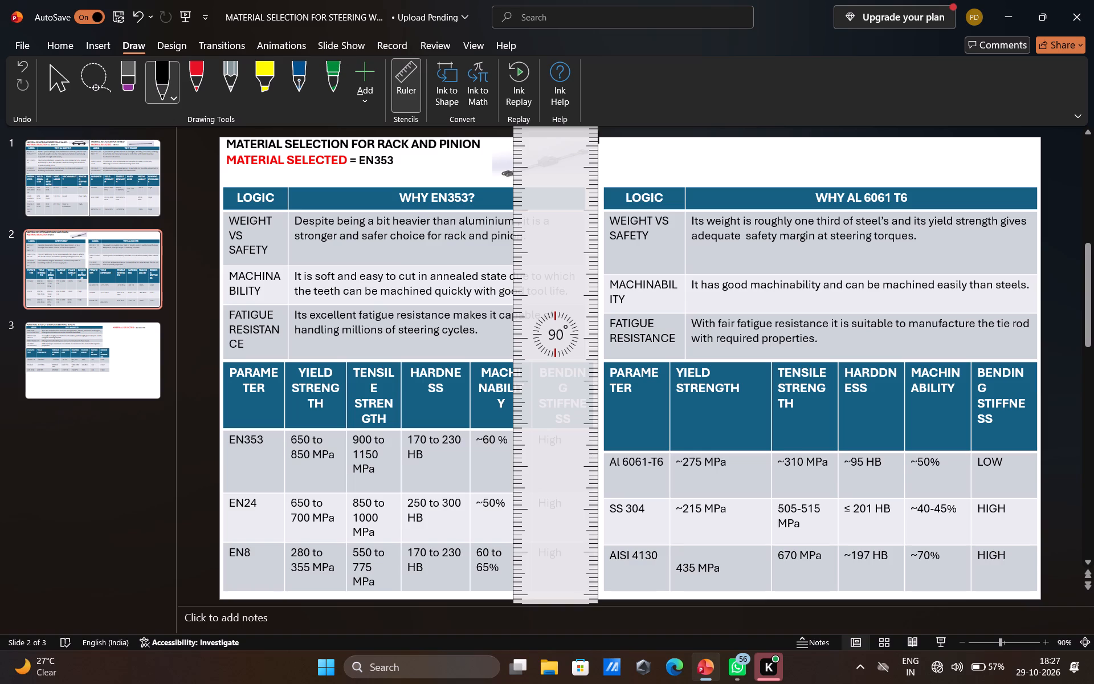
drag(596, 145, 577, 313)
drag(577, 313, 528, 618)
click(675, 105)
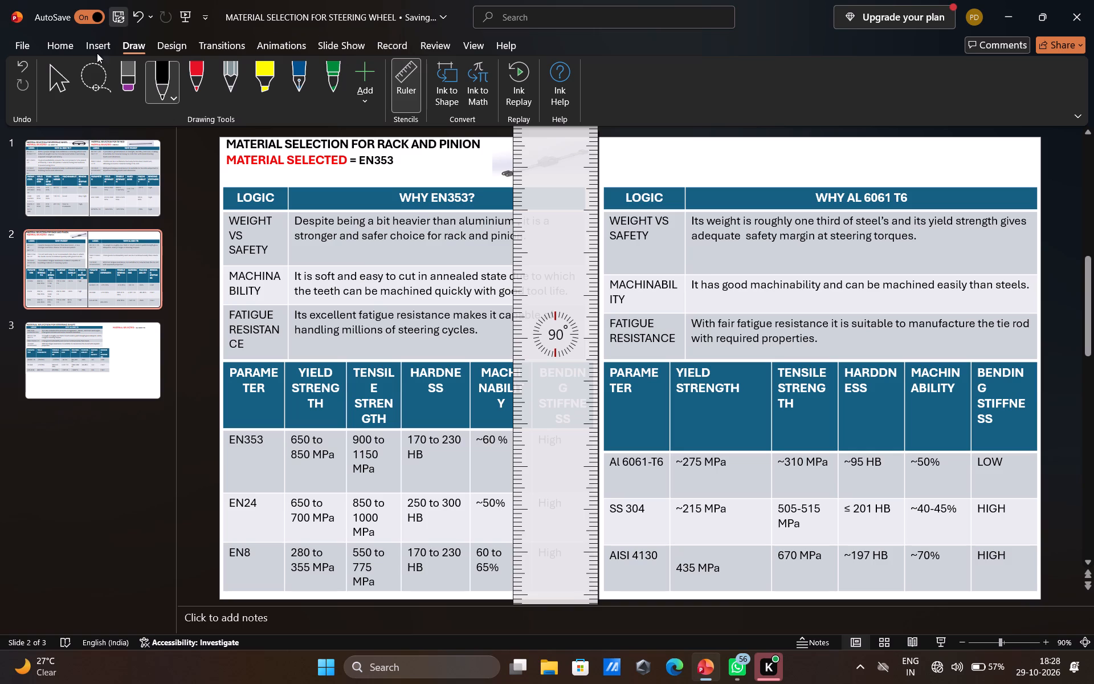
click(47, 75)
drag(531, 173, 457, 207)
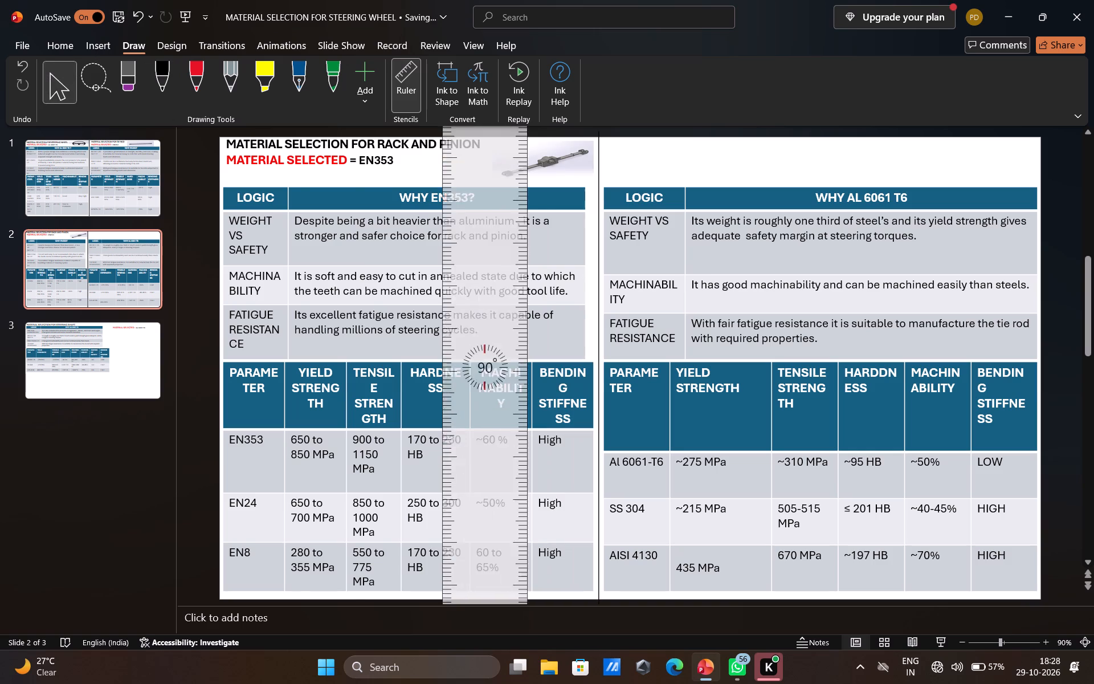
drag(457, 207, 941, 271)
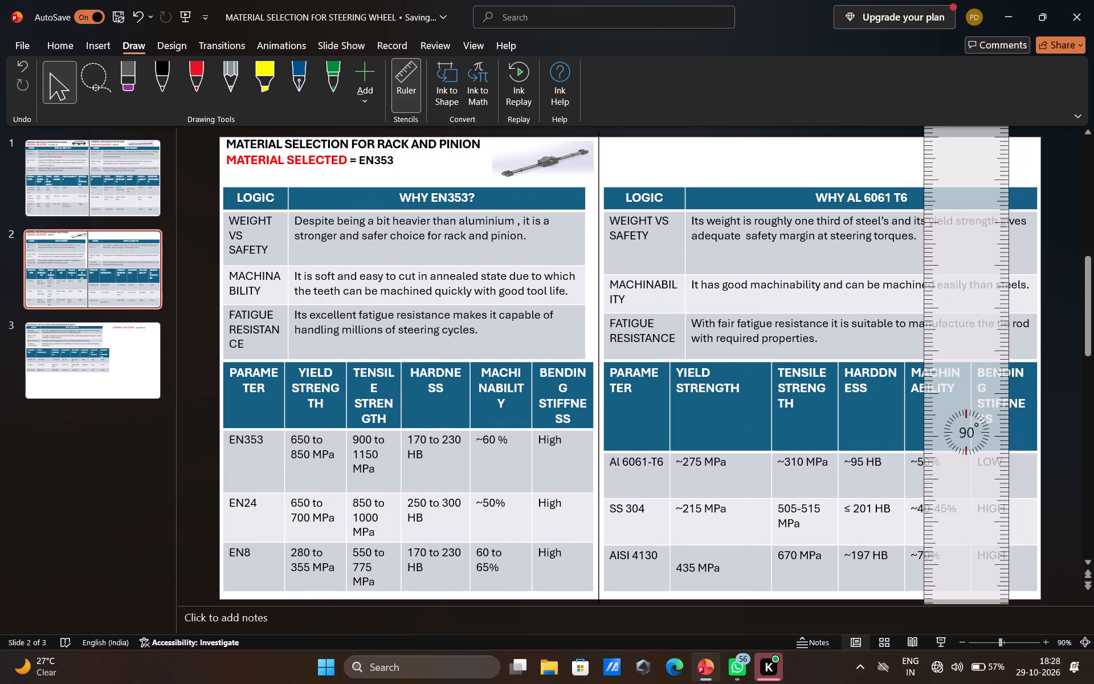
drag(941, 271, 221, 243)
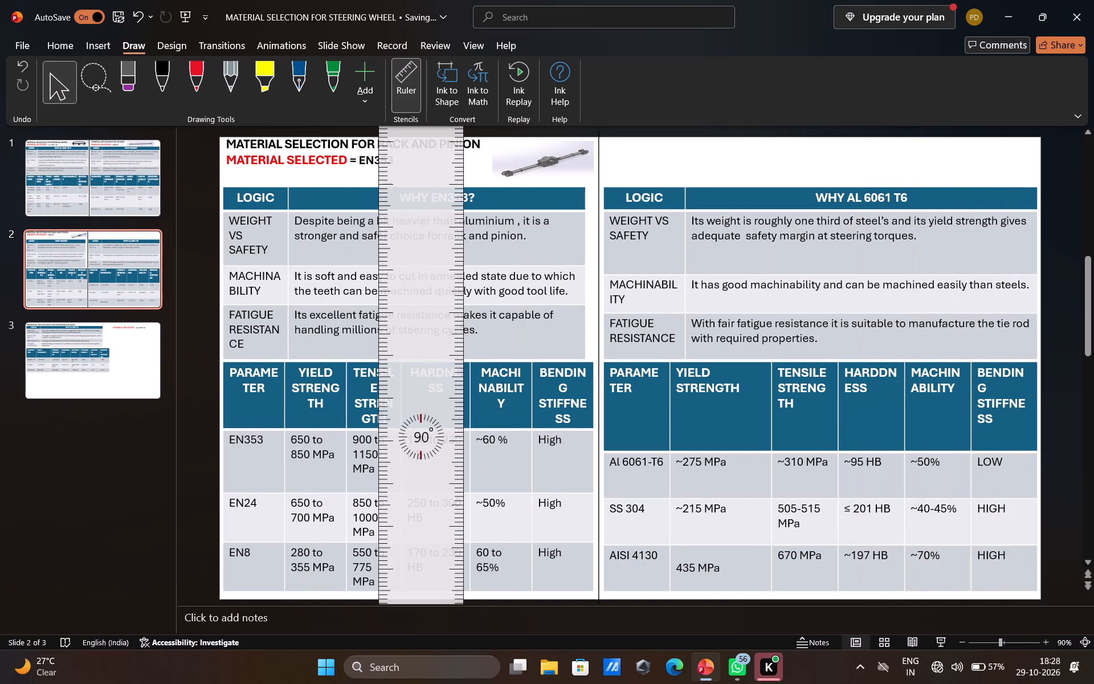
Copy the heading text MATERIAL SELECTION FOR STEERING SHAFT from the steering shaft slide, moving the ruler clear of it.
click(102, 345)
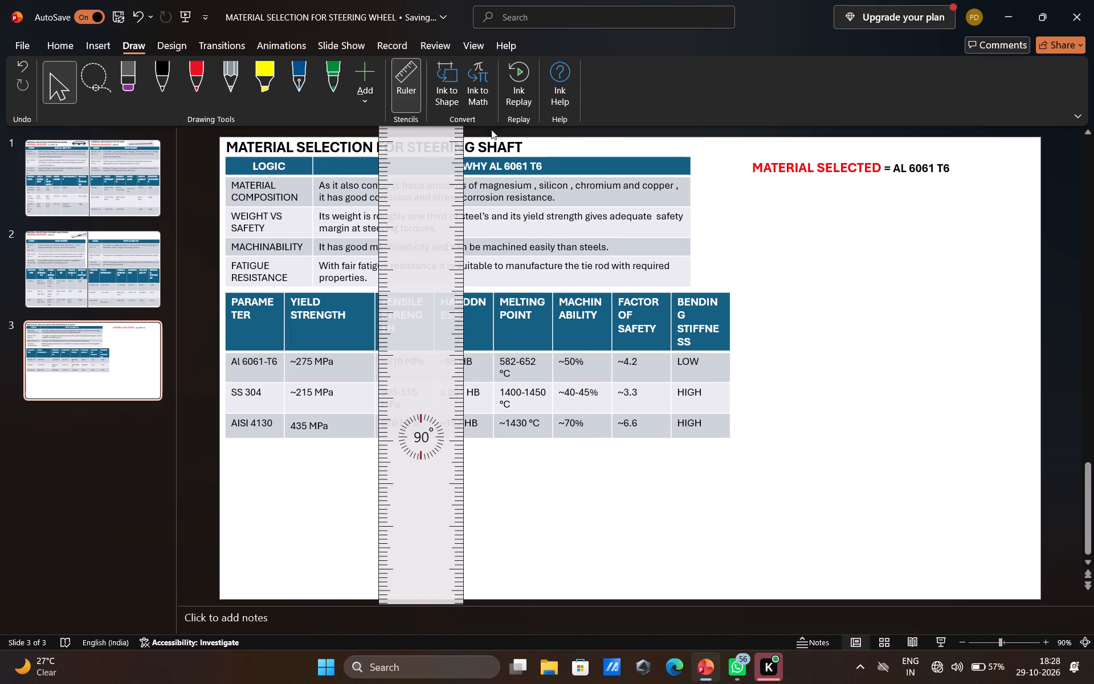
drag(433, 153, 818, 291)
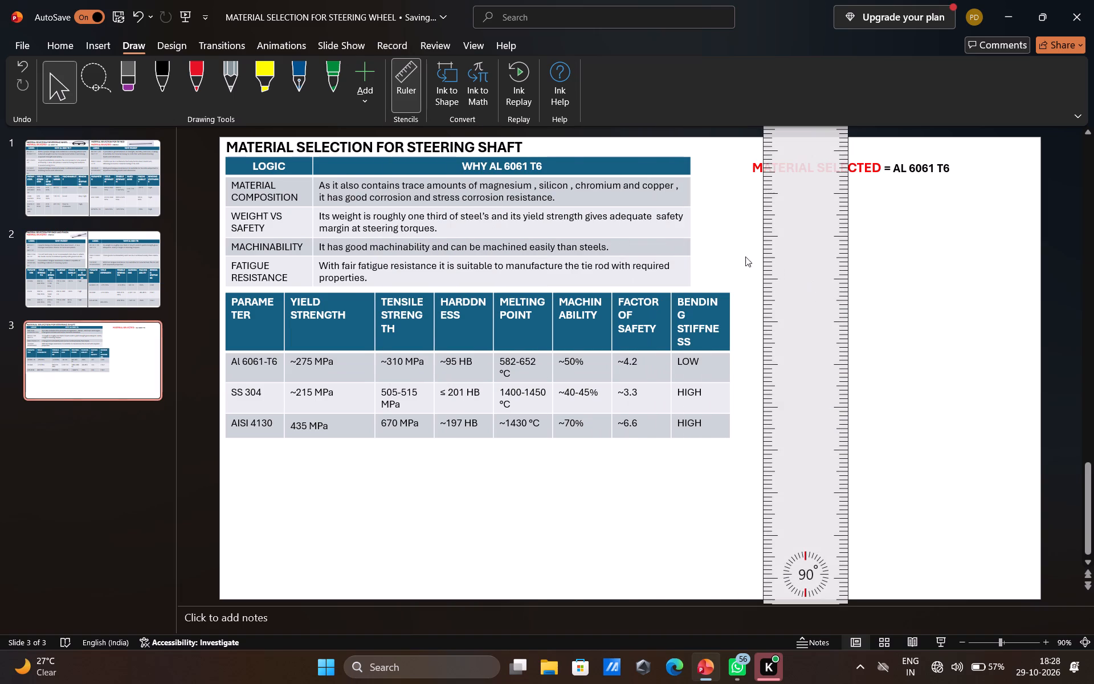
drag(520, 145, 389, 132)
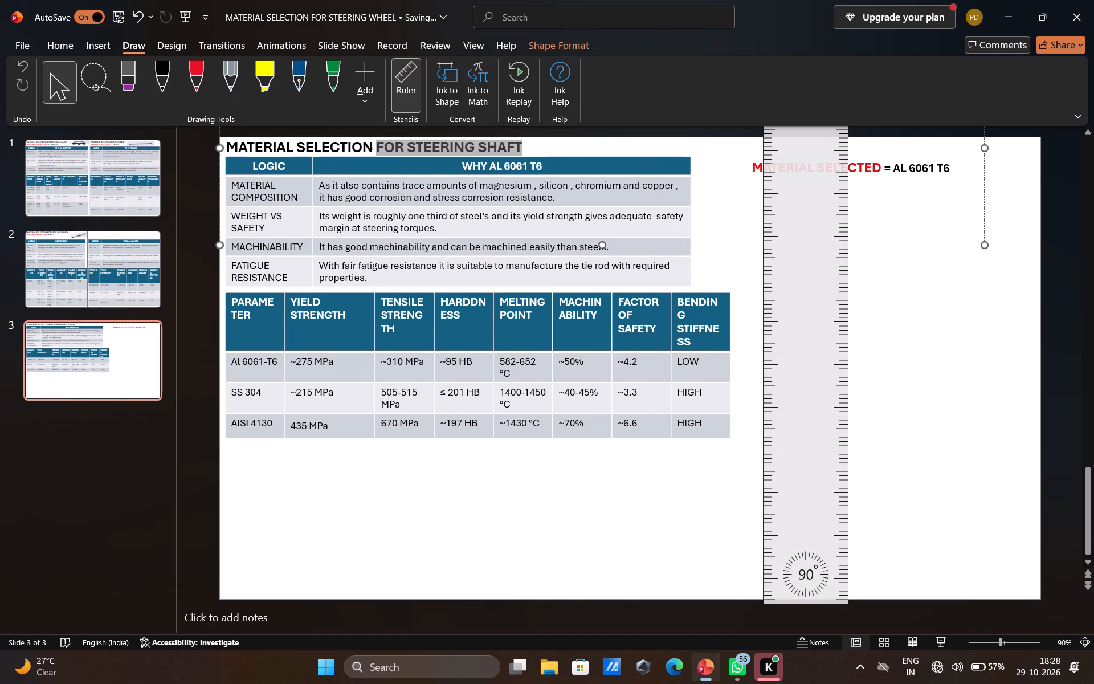
drag(389, 132, 252, 107)
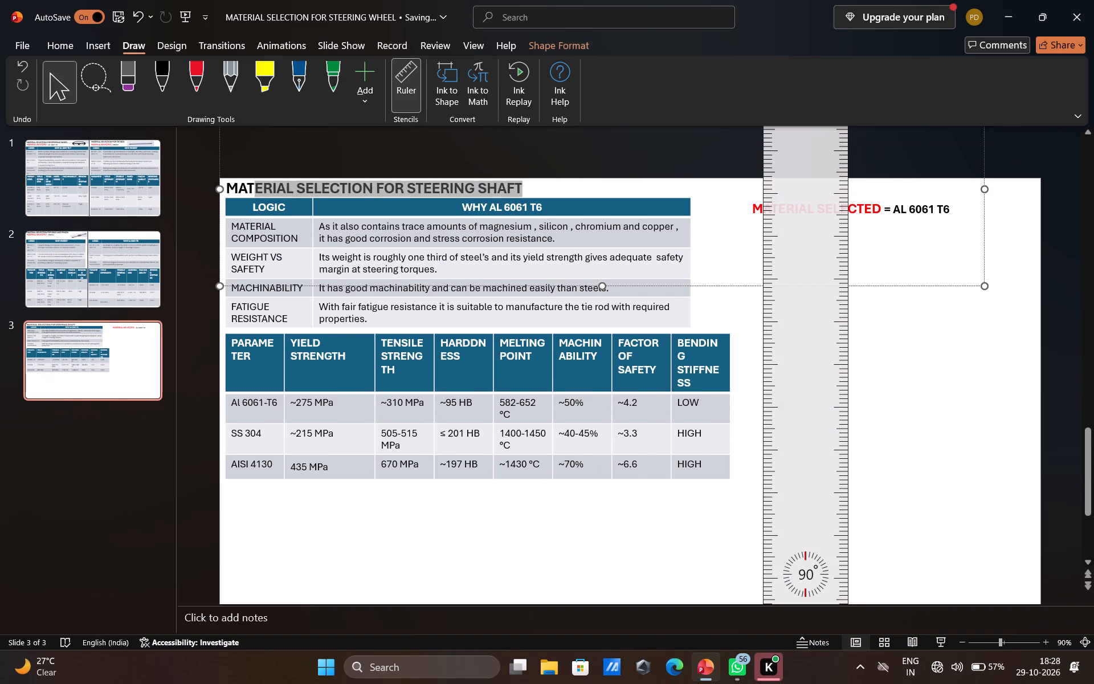
click(593, 187)
drag(575, 187, 532, 176)
drag(528, 181, 187, 146)
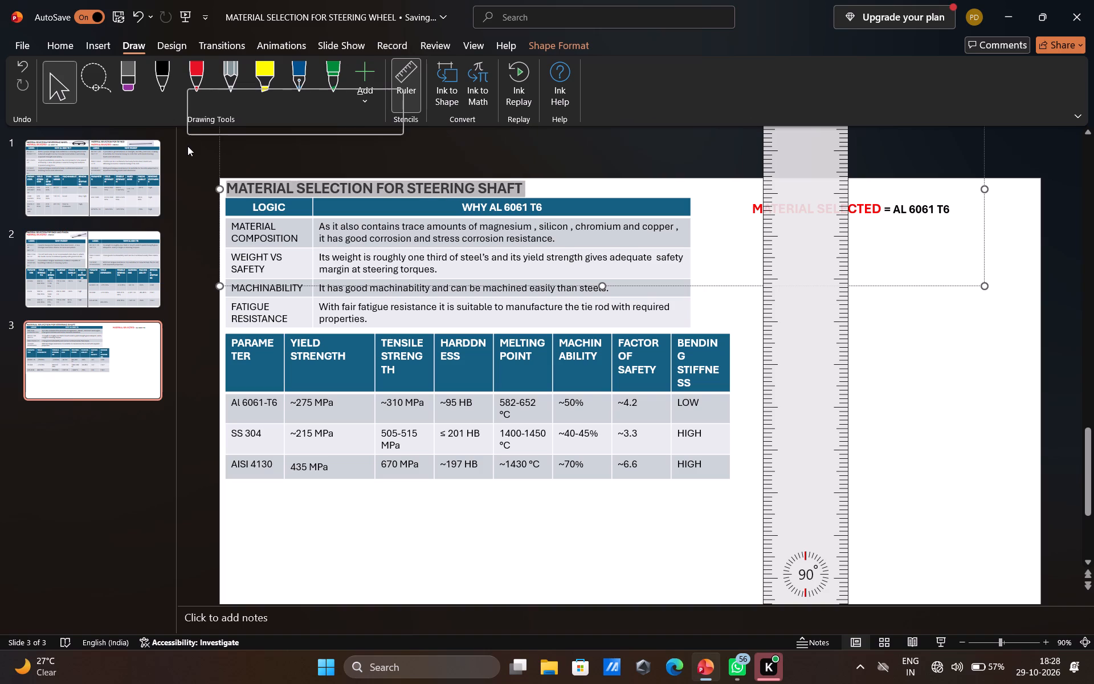
key(ctrl+c)
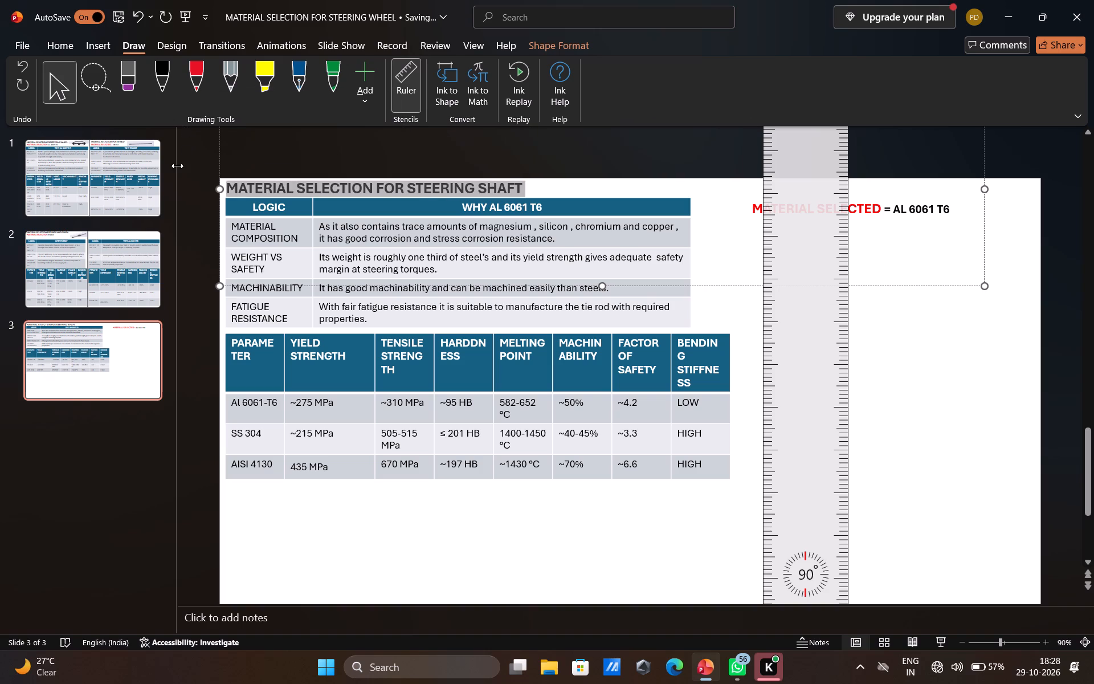
Paste the copied heading MATERIAL SELECTION FOR STEERING SHAFT into the existing title box of the rack and pinion slide.
click(71, 268)
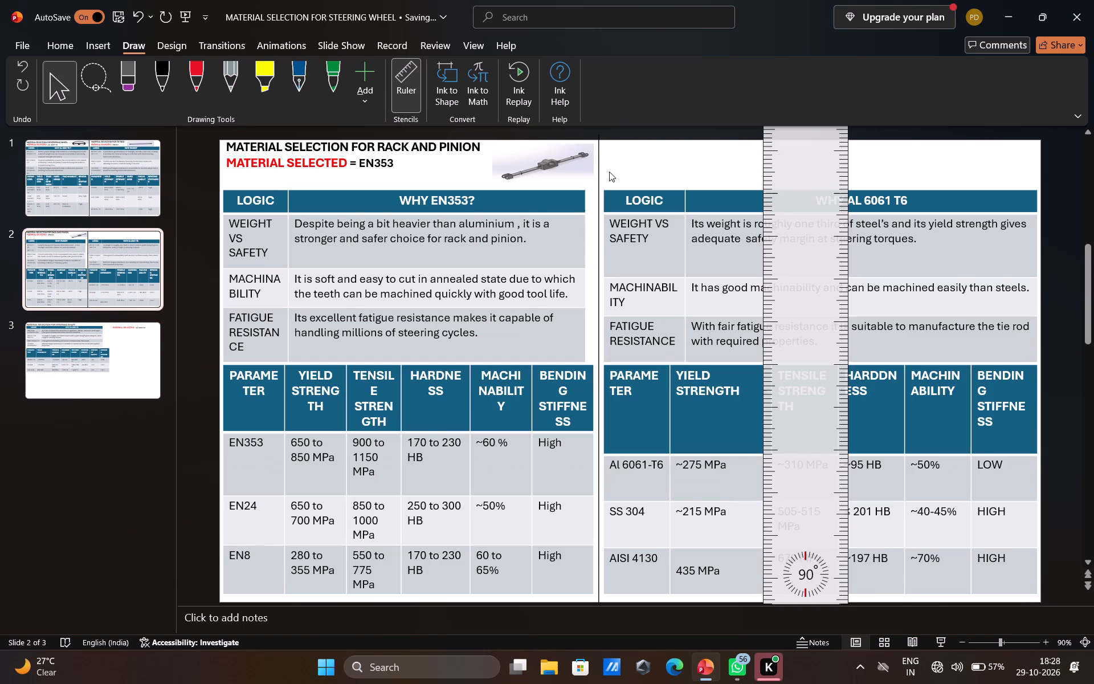
click(626, 145)
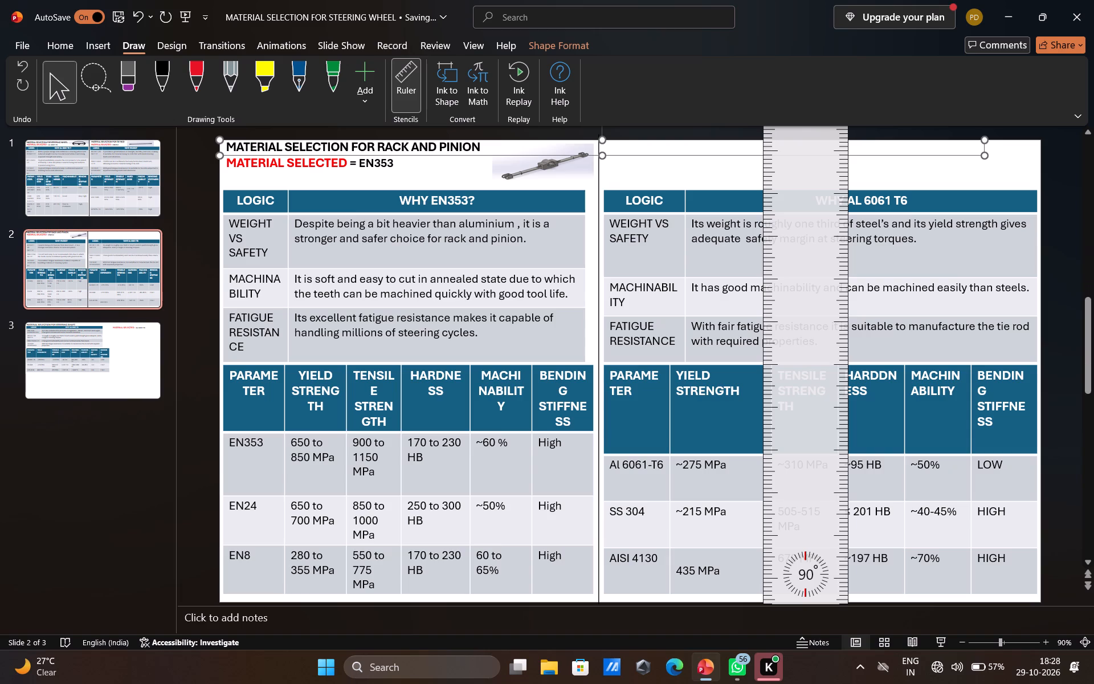
key(ctrl+v)
click(626, 148)
key(ctrl+v)
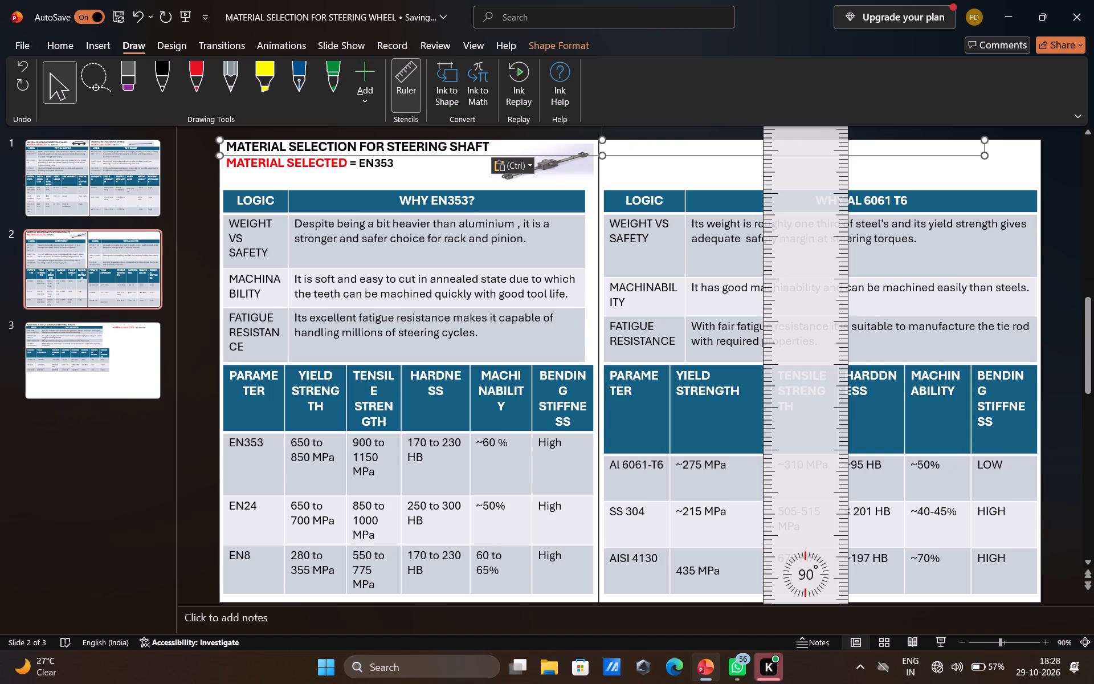
right_click(626, 148)
click(626, 148)
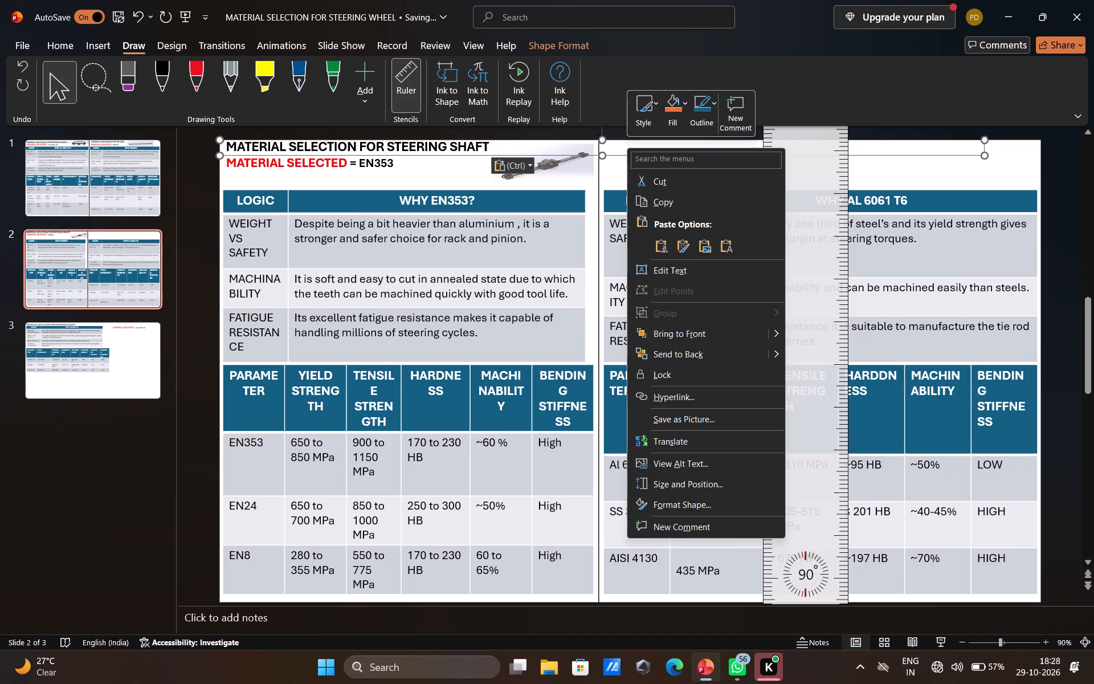
click(714, 181)
drag(749, 149, 741, 156)
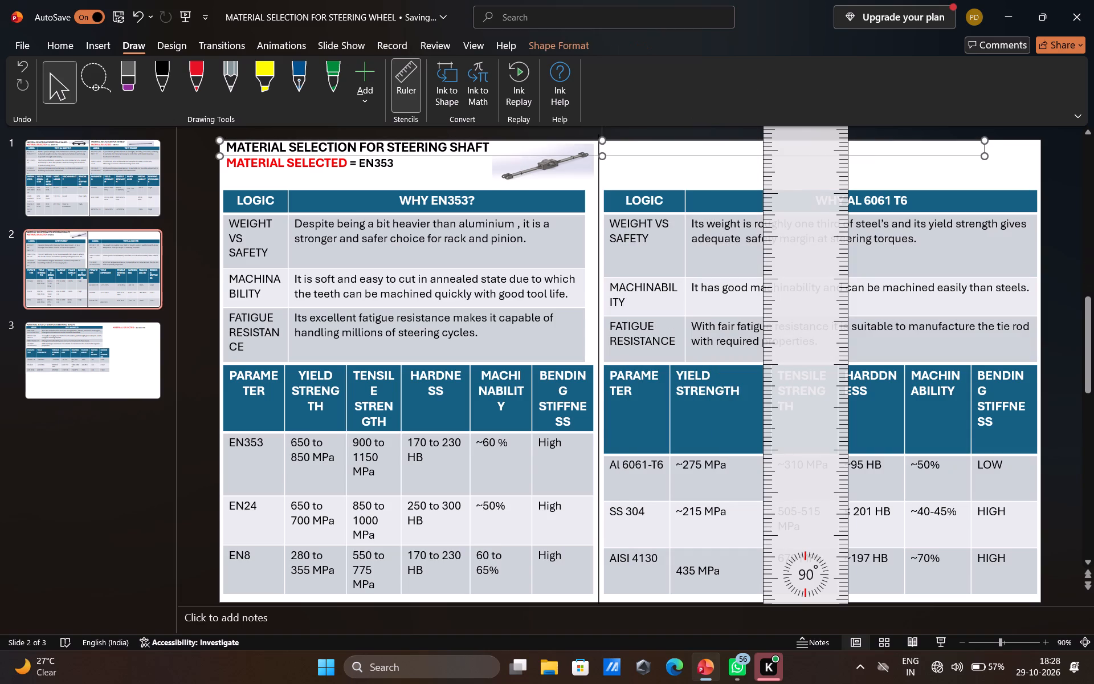
click(741, 152)
click(728, 192)
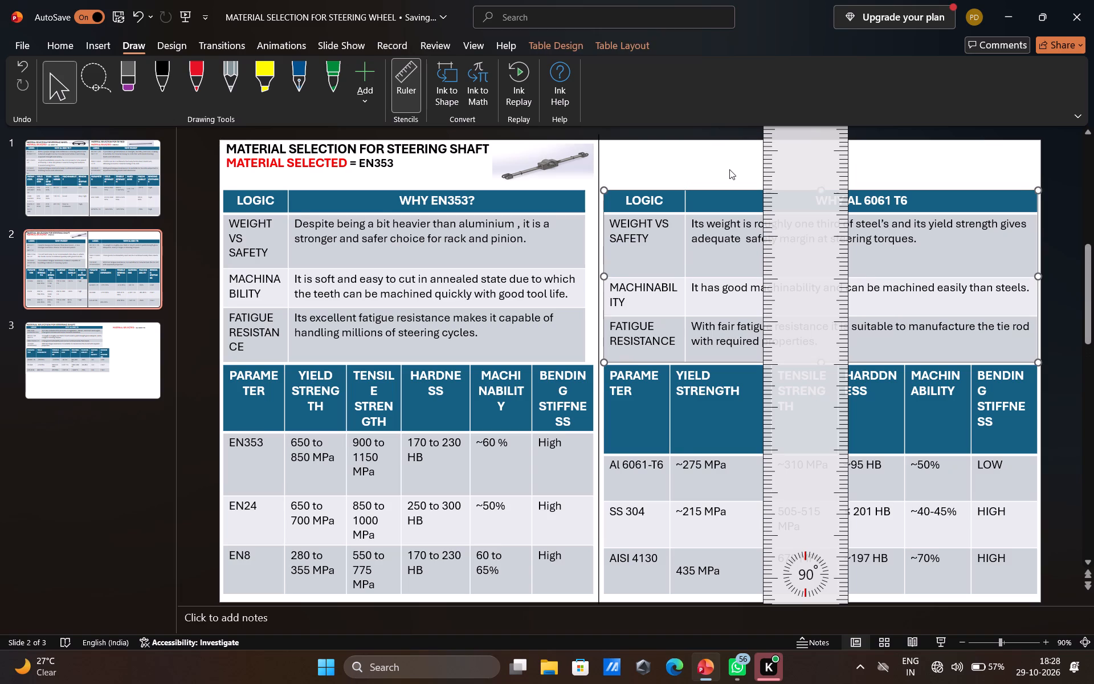
Add a text box above the WHY AL 6061 T6 table and paste the heading MATERIAL SELECTION FOR STEERING SHAFT into it.
triple_click(729, 169)
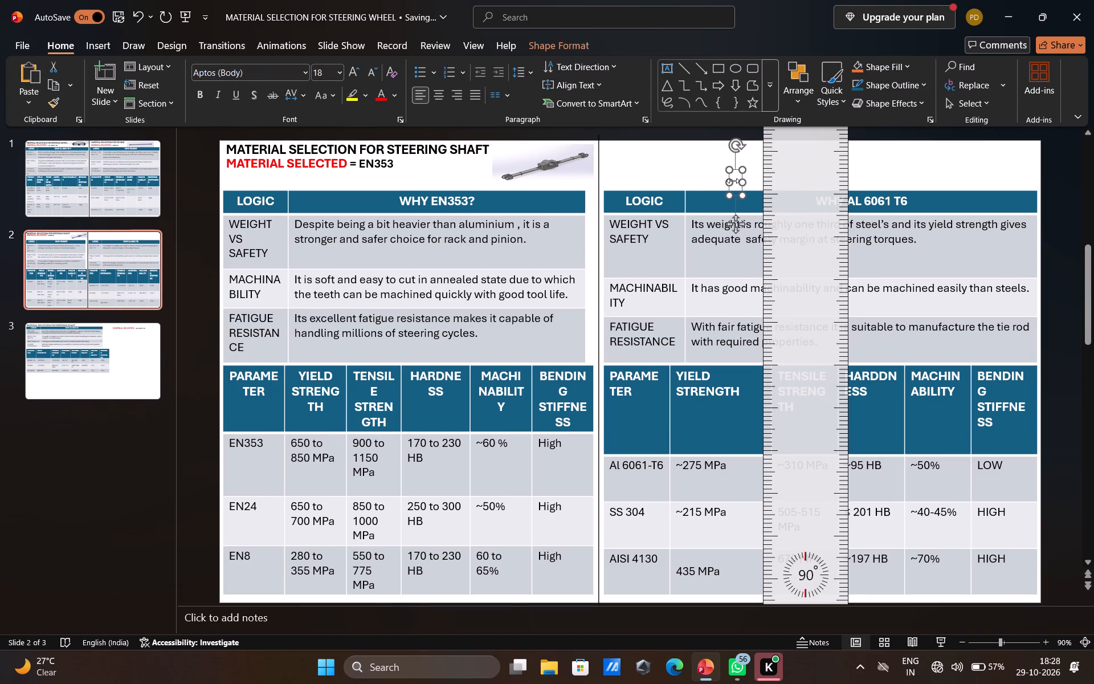
click(738, 180)
key(ctrl+v)
Move the new steering shaft heading to the slide's top edge, starting at the divider line and roughly level with the existing title.
drag(732, 181, 678, 180)
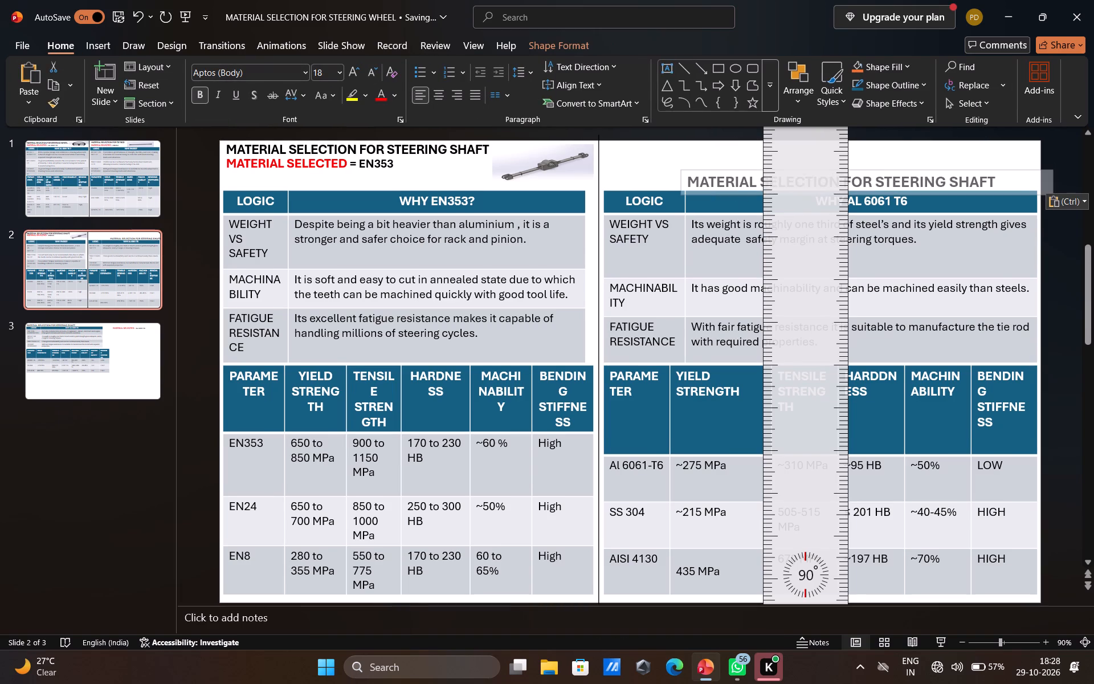
drag(678, 180, 609, 123)
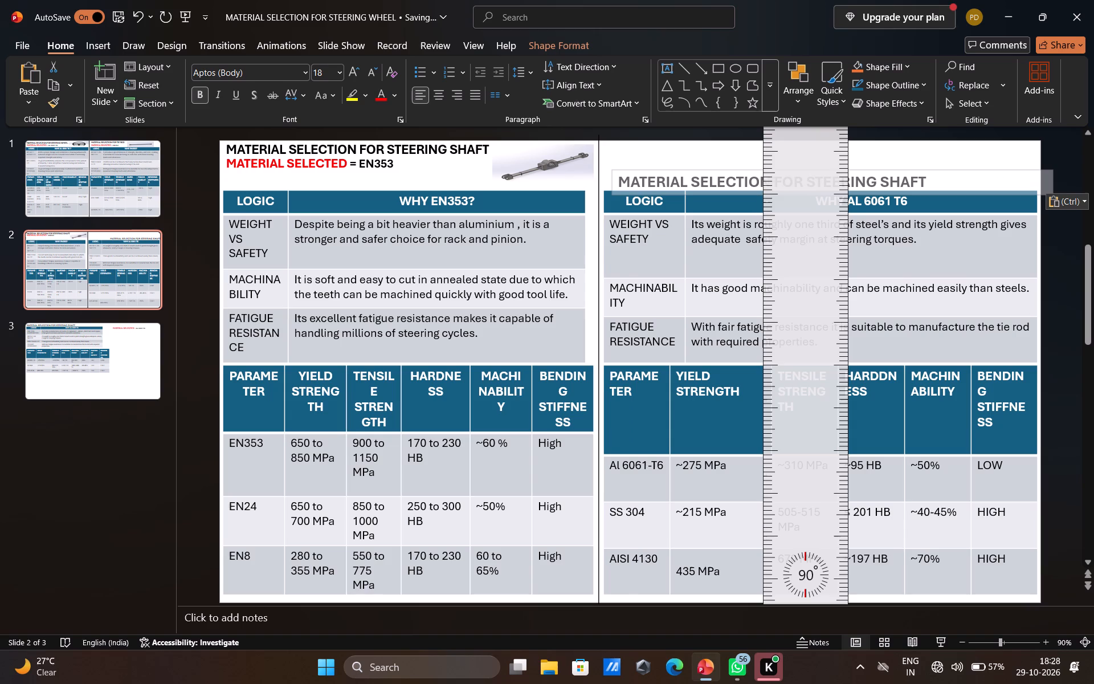
drag(609, 123, 607, 123)
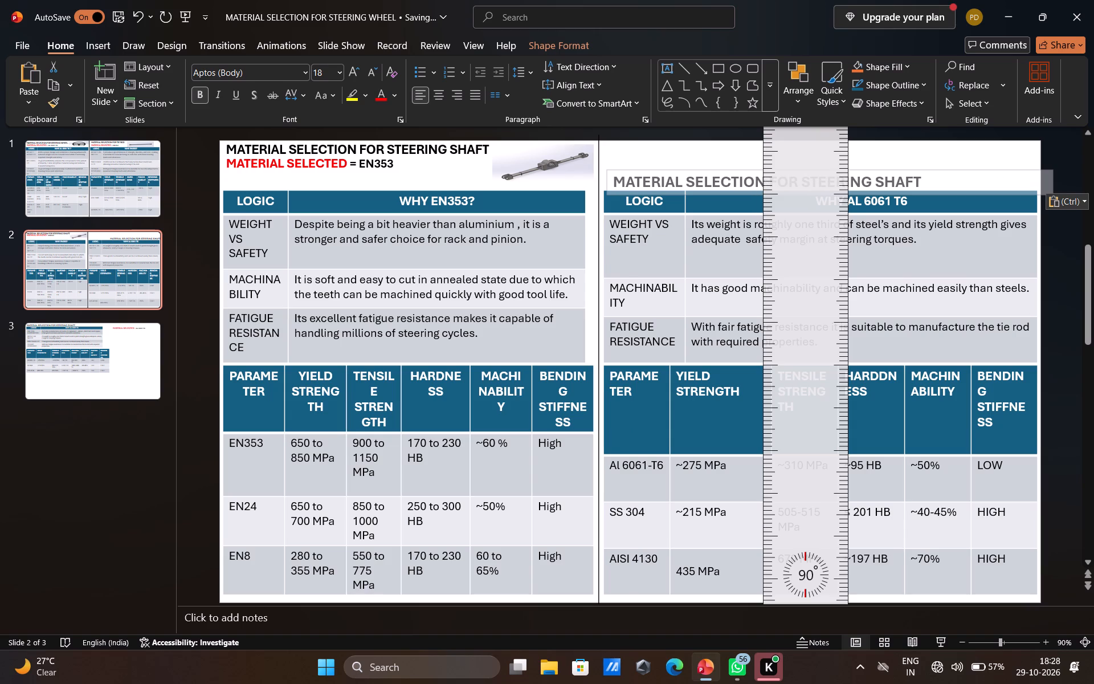
drag(607, 123, 598, 123)
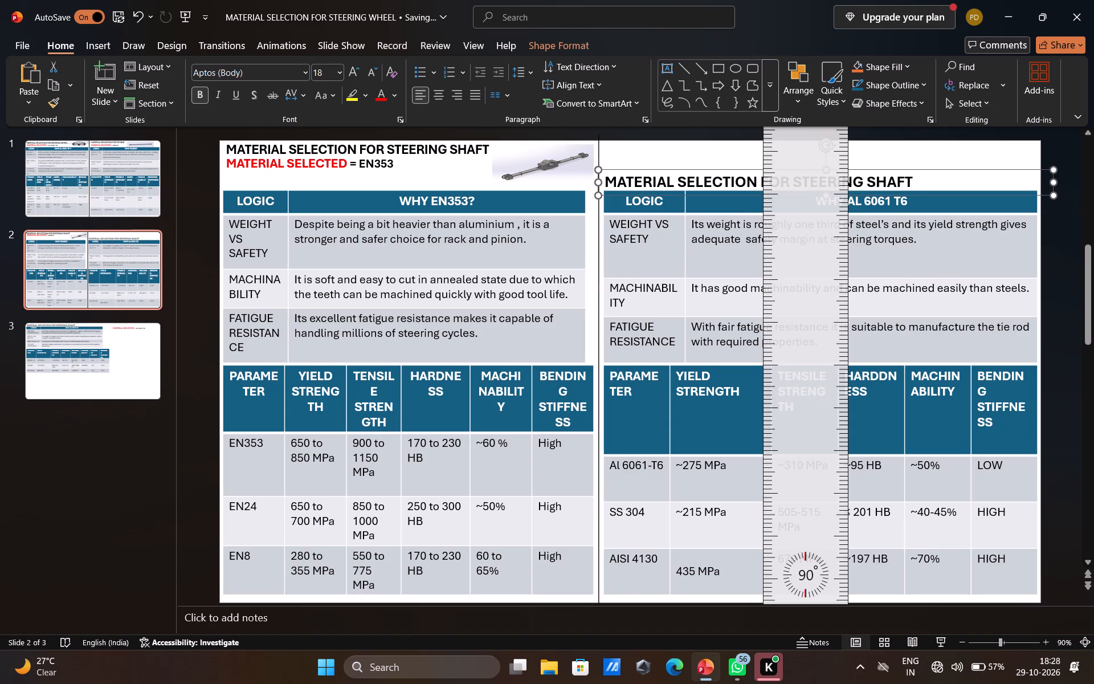
drag(695, 170, 695, 156)
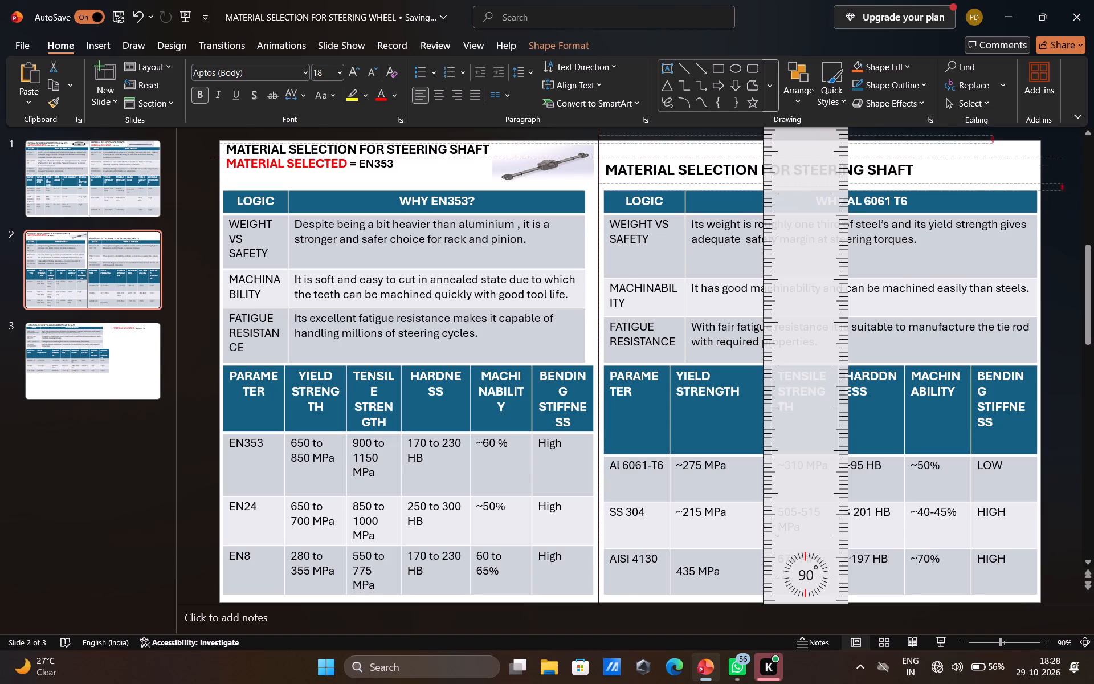
drag(695, 156, 686, 139)
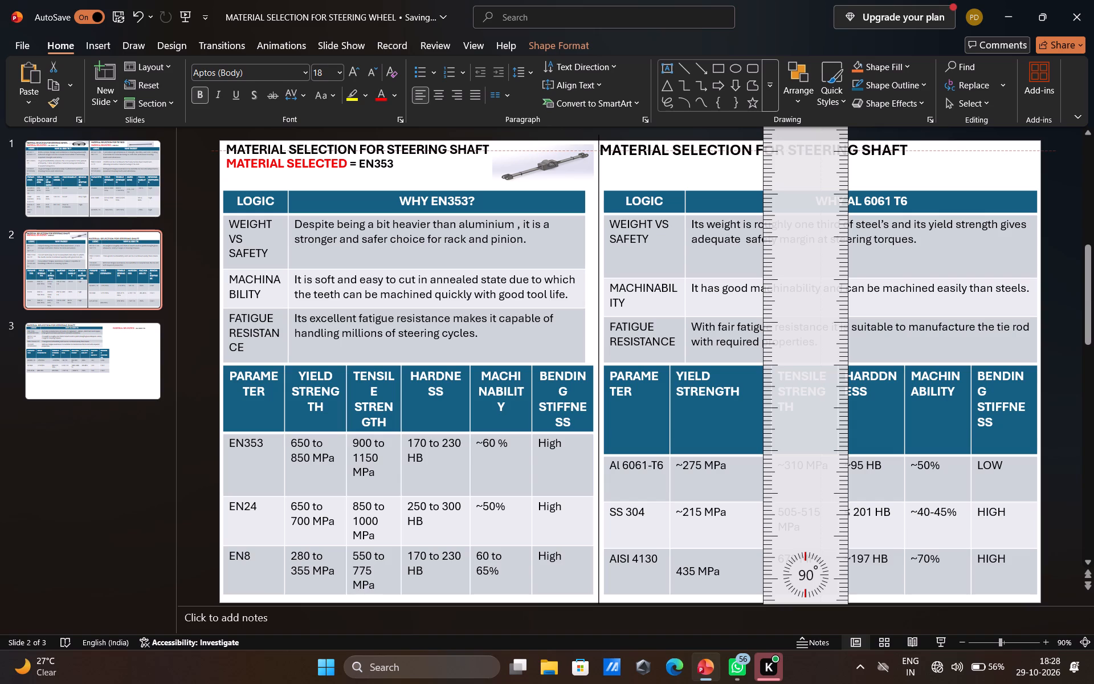
drag(686, 139, 692, 136)
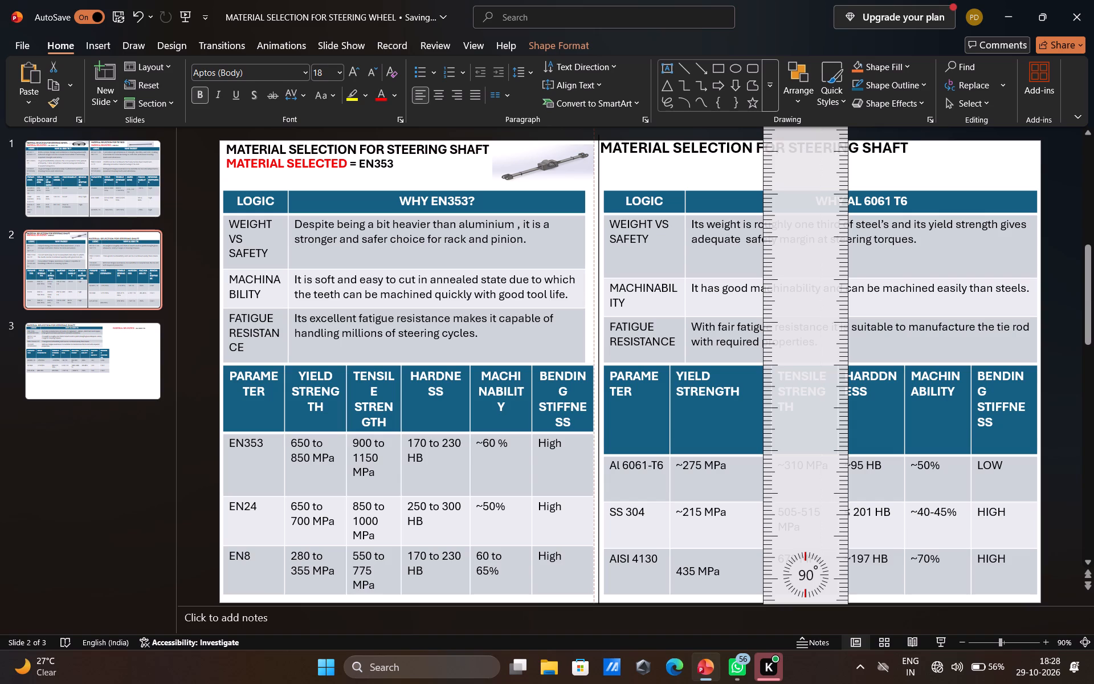
drag(692, 136, 699, 137)
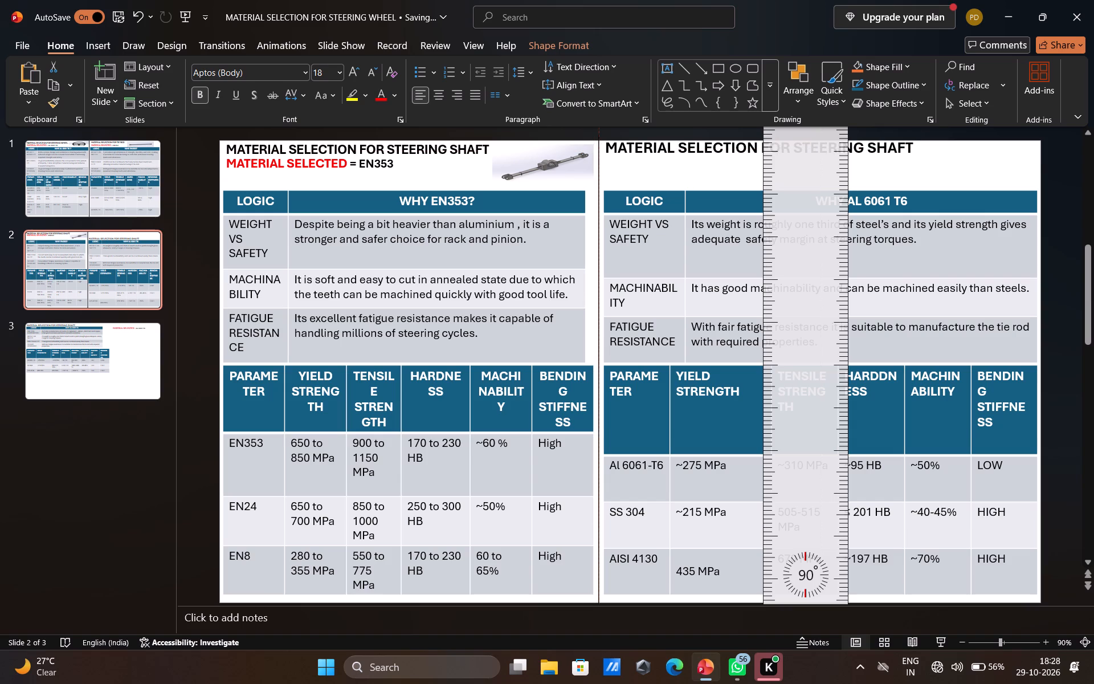
drag(699, 137, 699, 140)
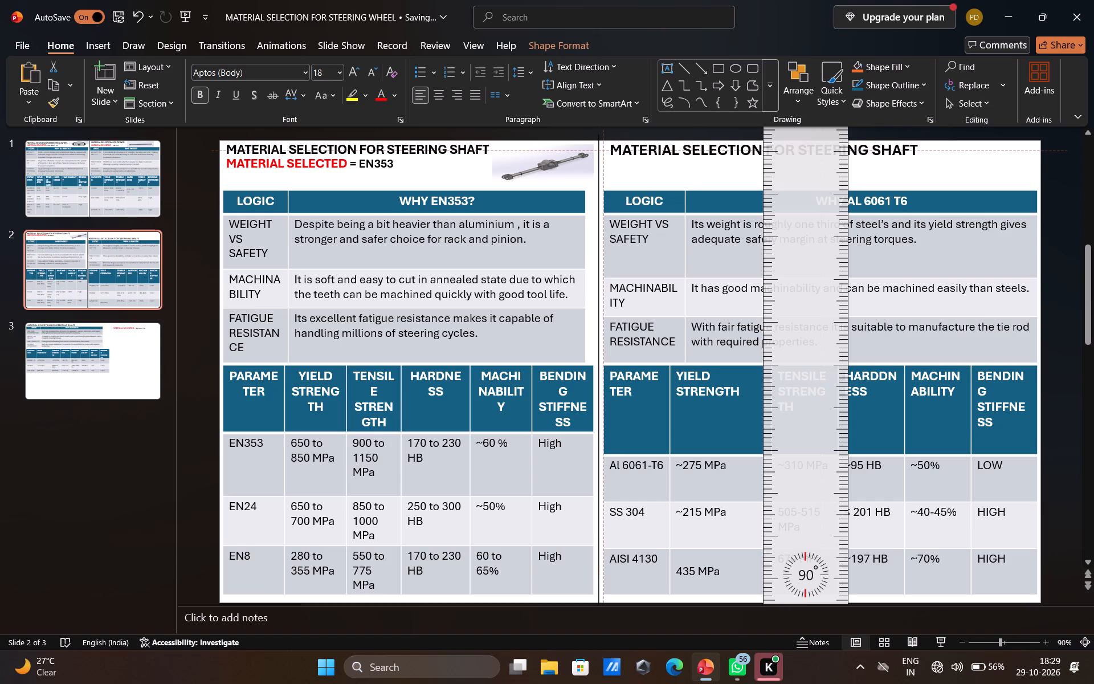
drag(699, 140, 698, 140)
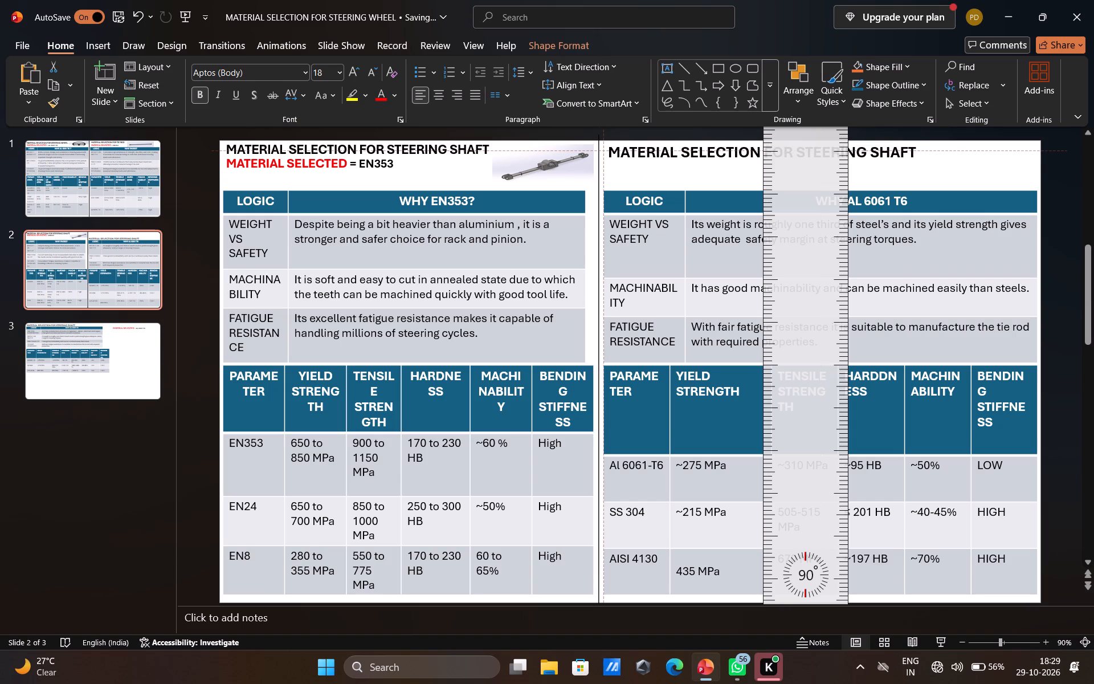
drag(698, 140, 693, 140)
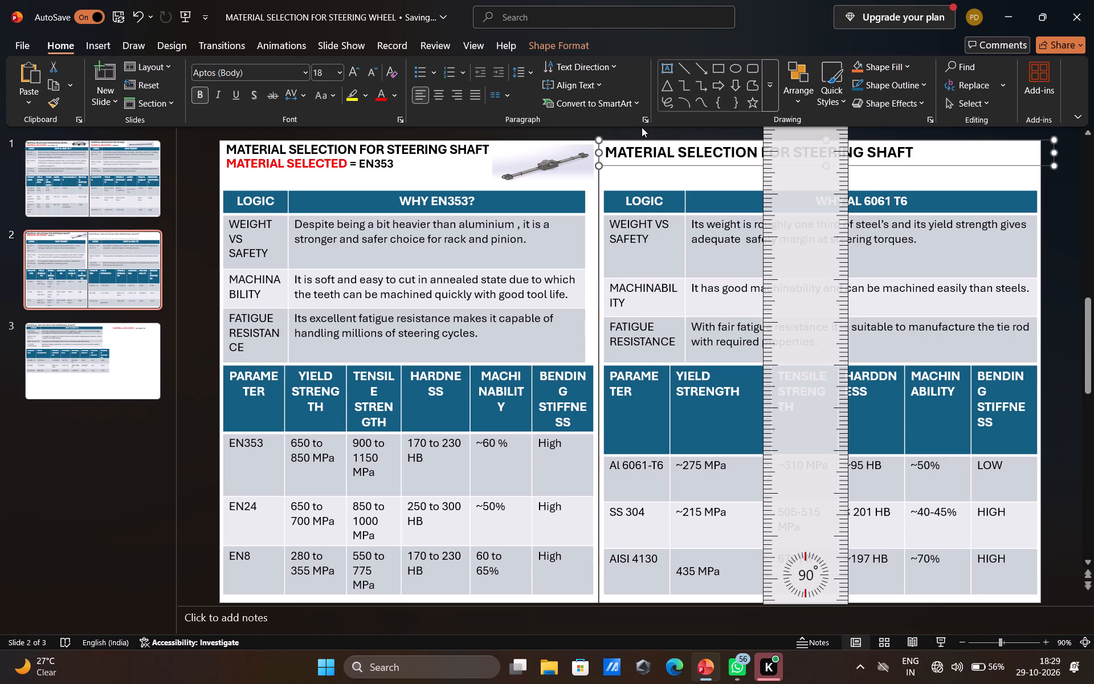
click(642, 127)
Set the font size of the new steering shaft heading to 16 to match the existing title.
drag(454, 150, 423, 150)
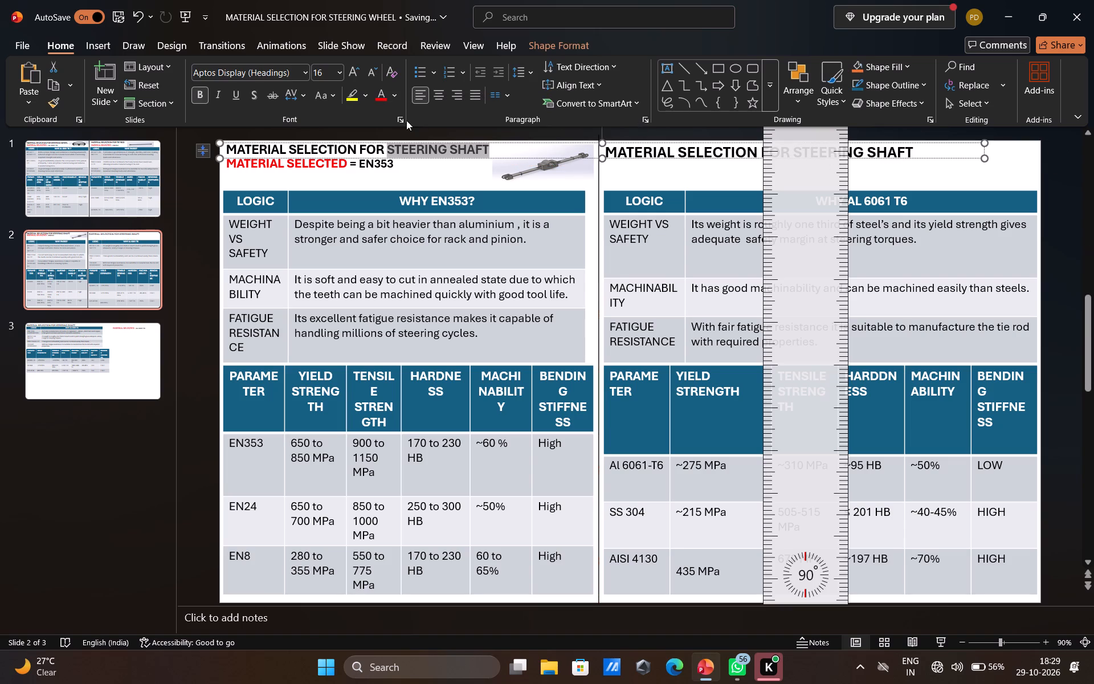
click(606, 166)
drag(611, 152, 697, 161)
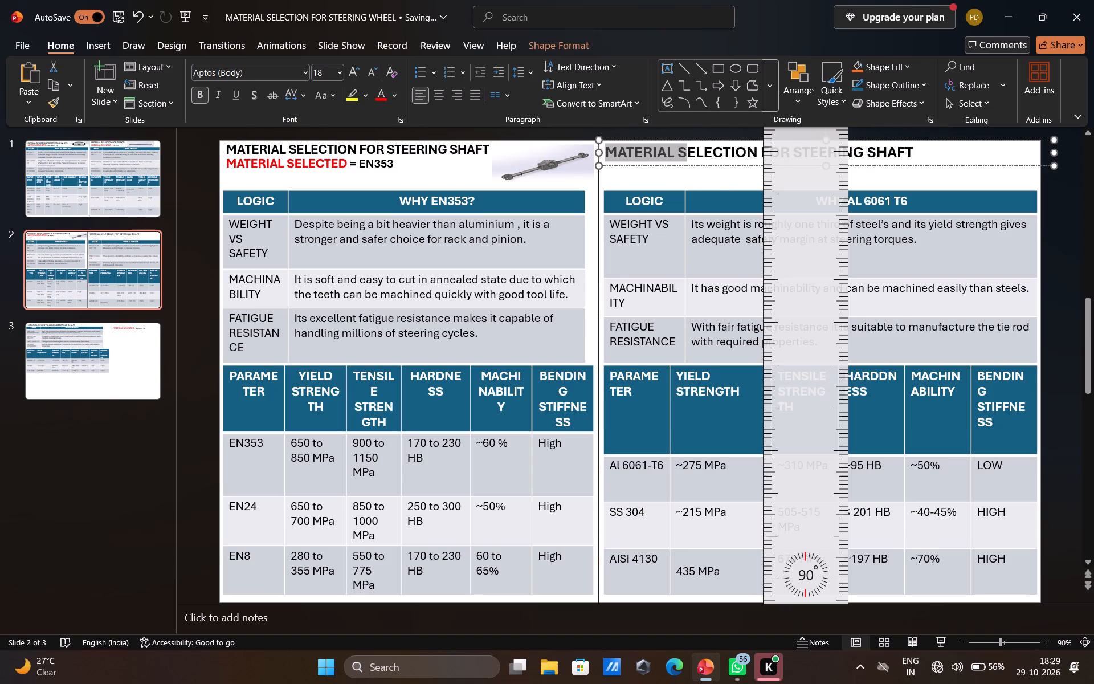
drag(697, 161, 931, 155)
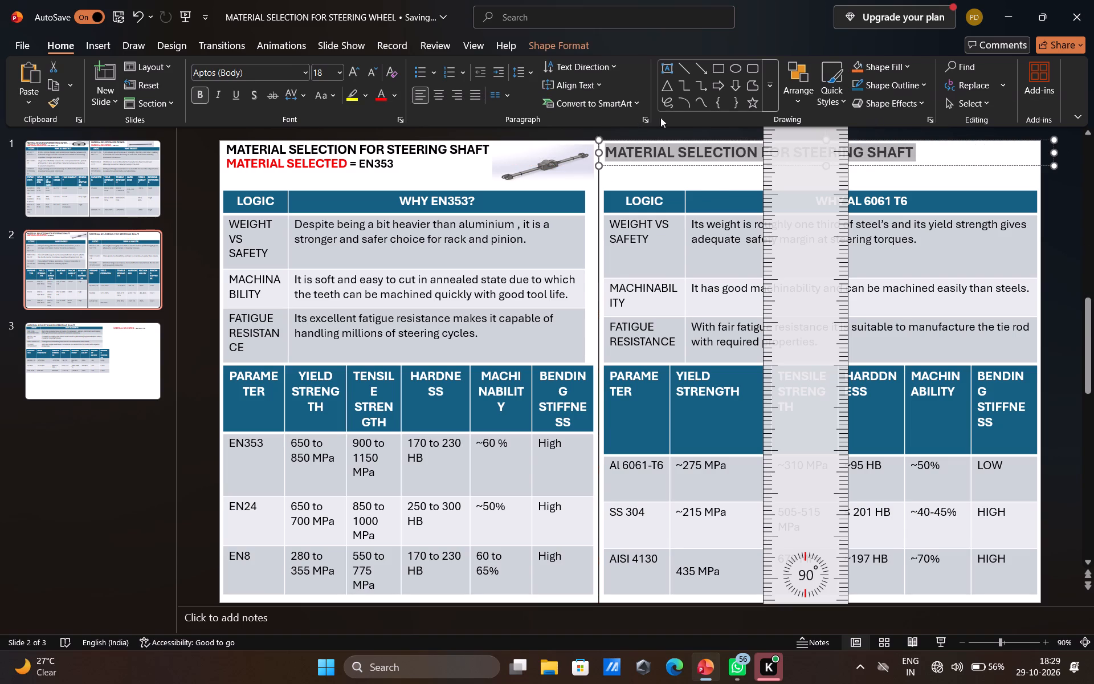
click(342, 76)
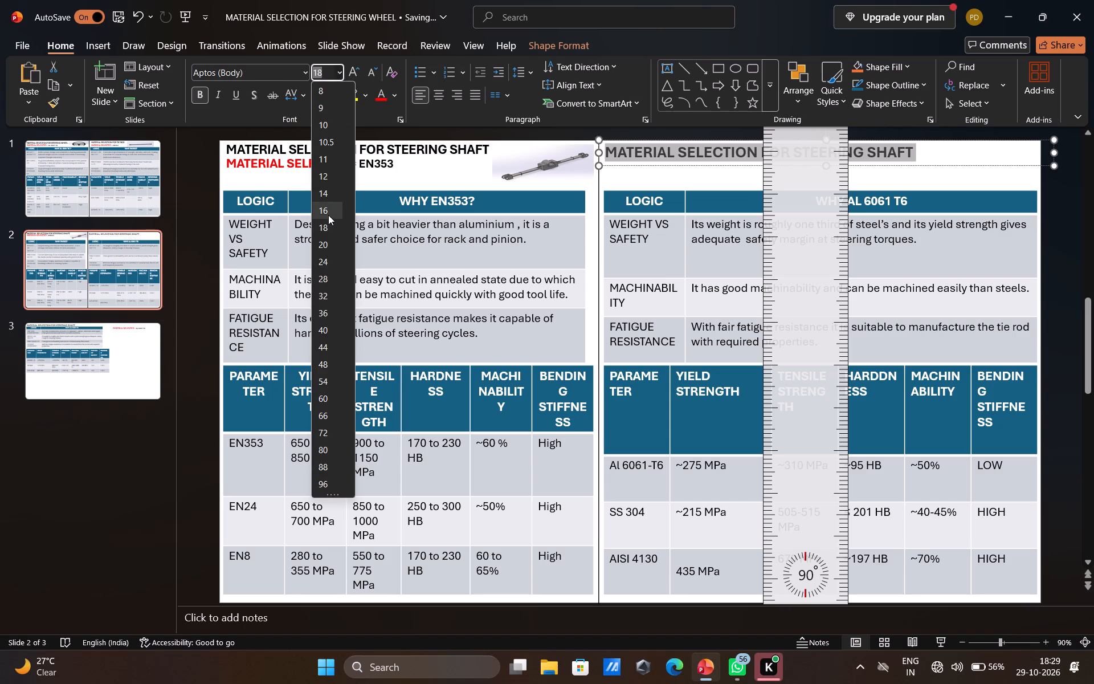
click(328, 215)
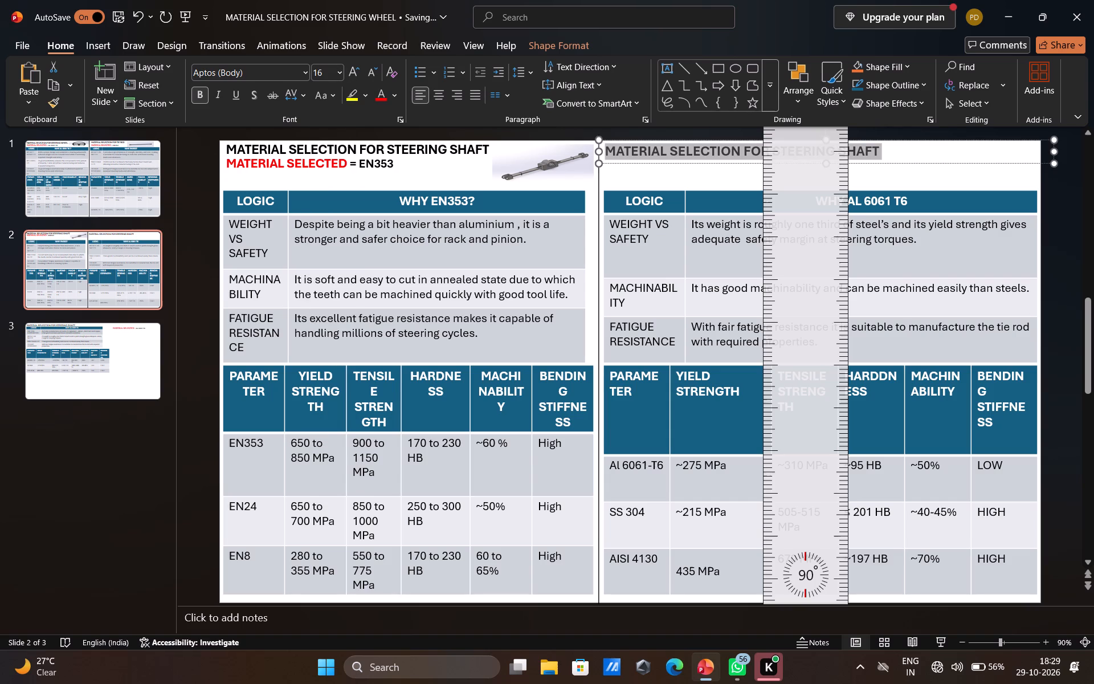
Copy the line MATERIAL SELECTED = AL 6061 T6 from the steering shaft slide, moving the ruler clear of it.
drag(340, 162, 300, 162)
click(415, 175)
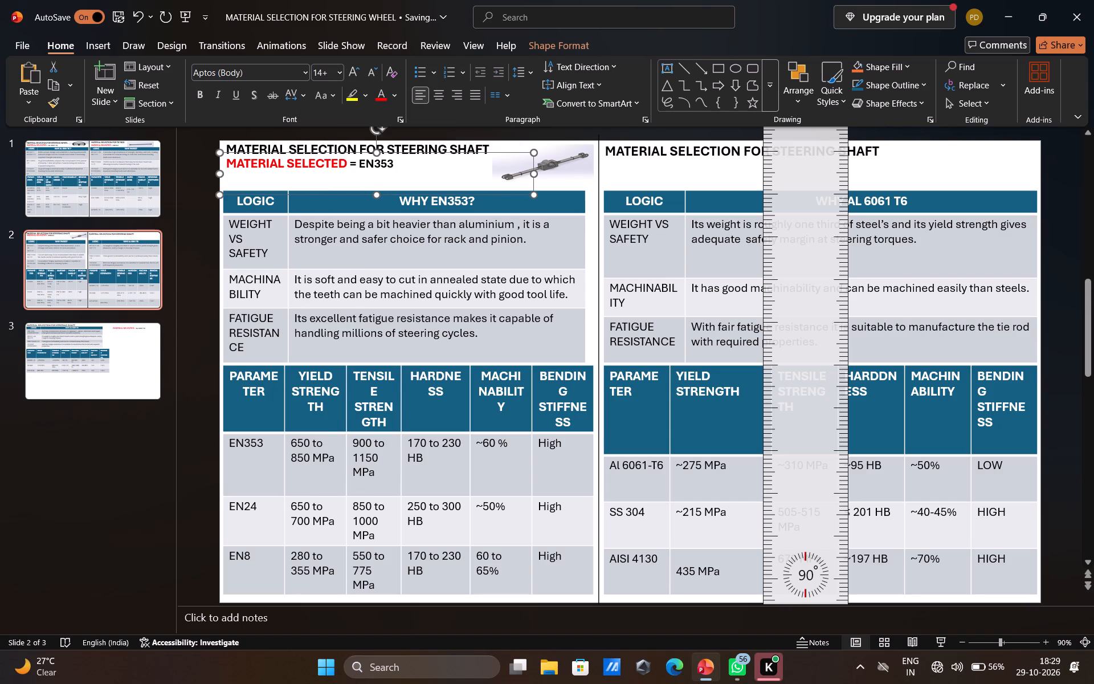
drag(389, 162, 375, 165)
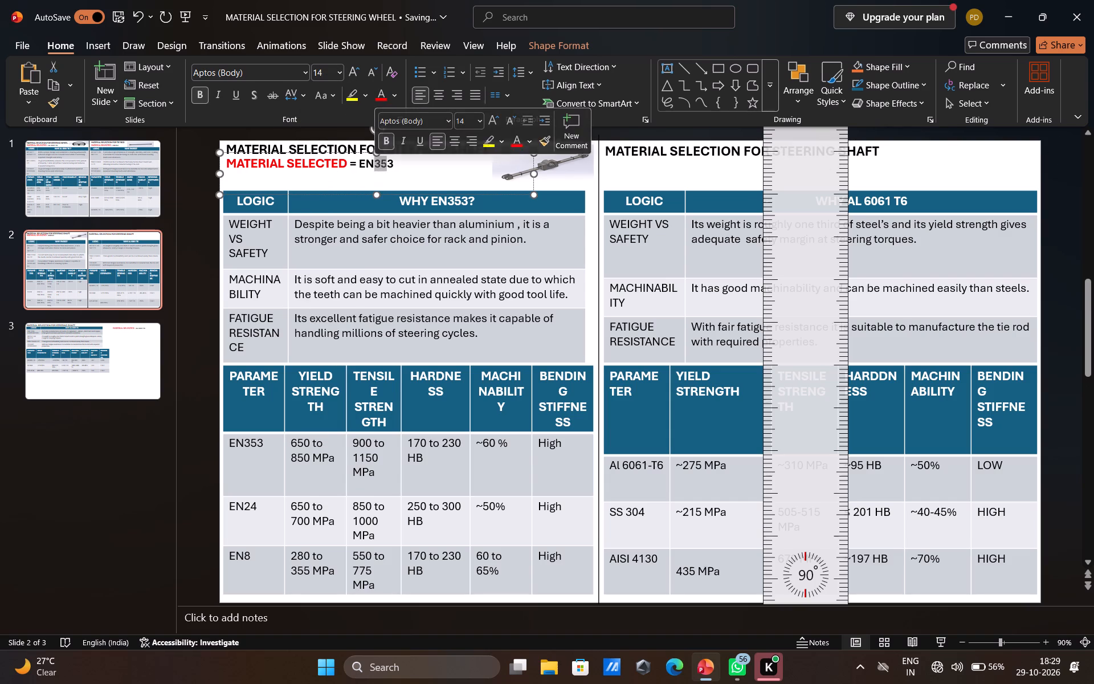
click(418, 176)
click(151, 398)
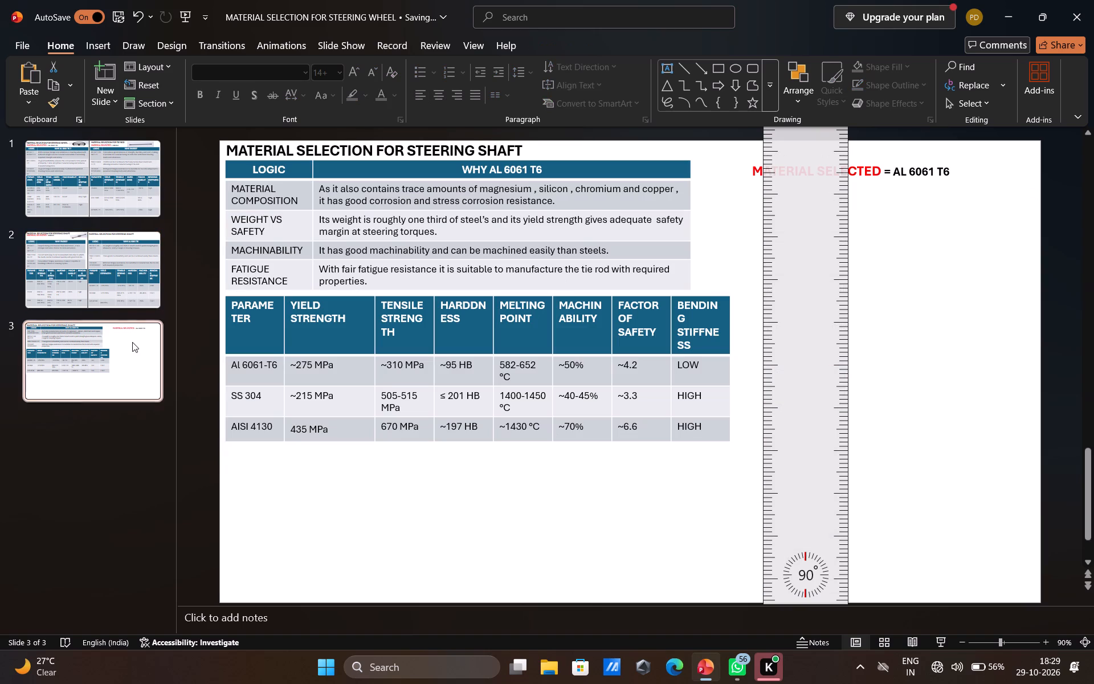
click(132, 342)
drag(803, 240, 662, 248)
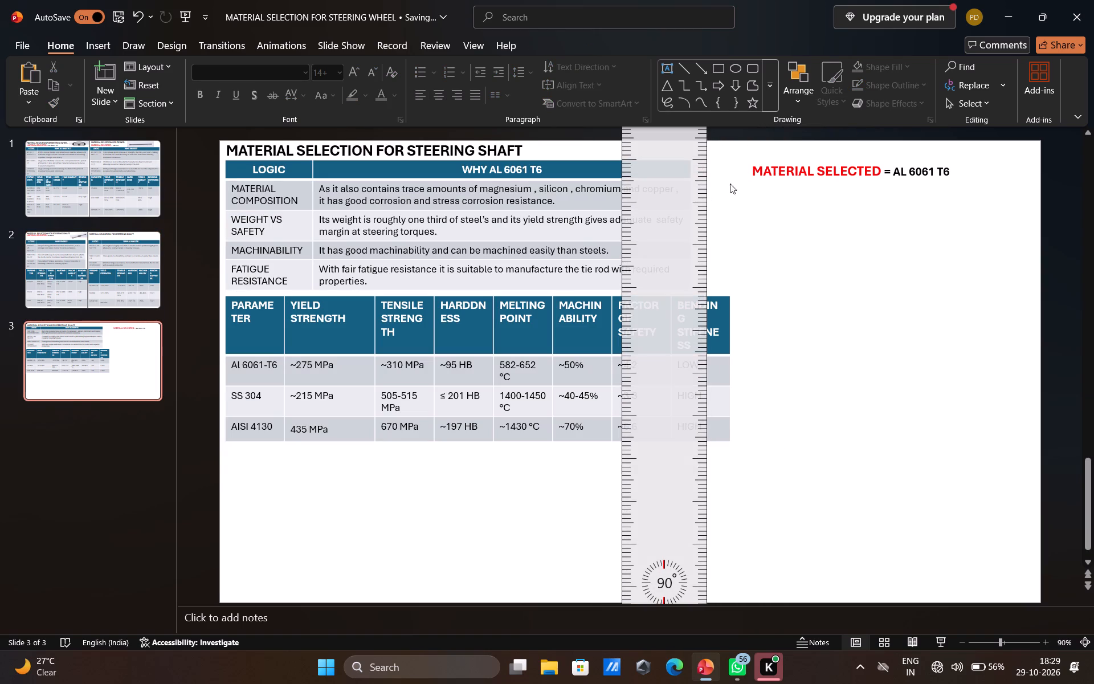
drag(754, 169, 781, 176)
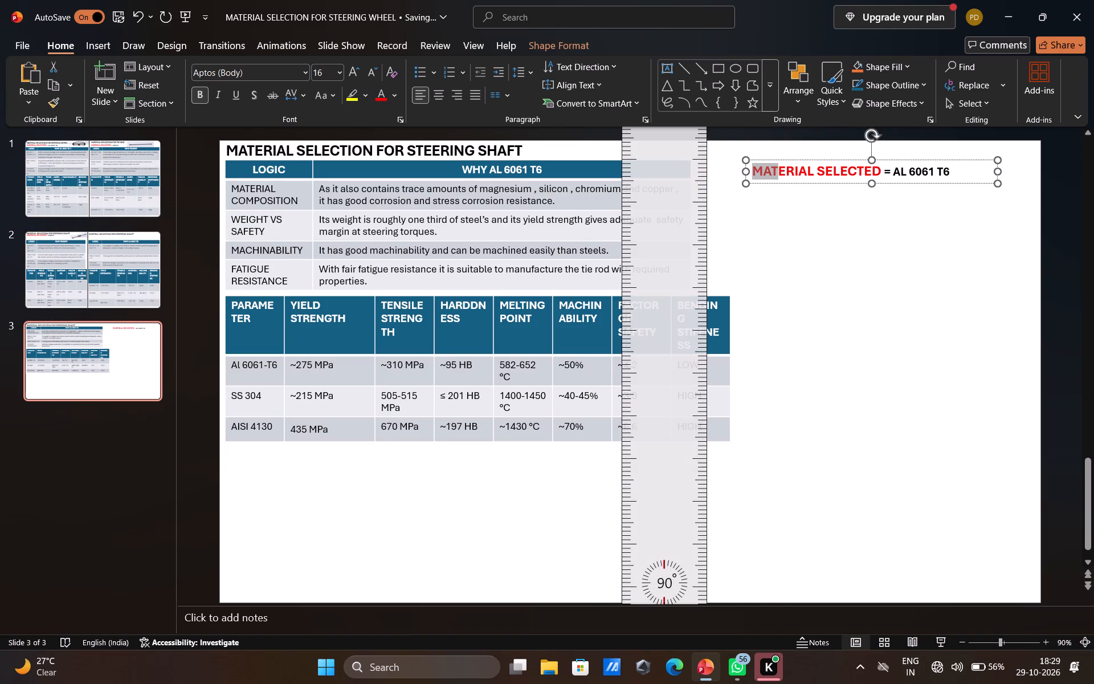
drag(781, 176, 911, 174)
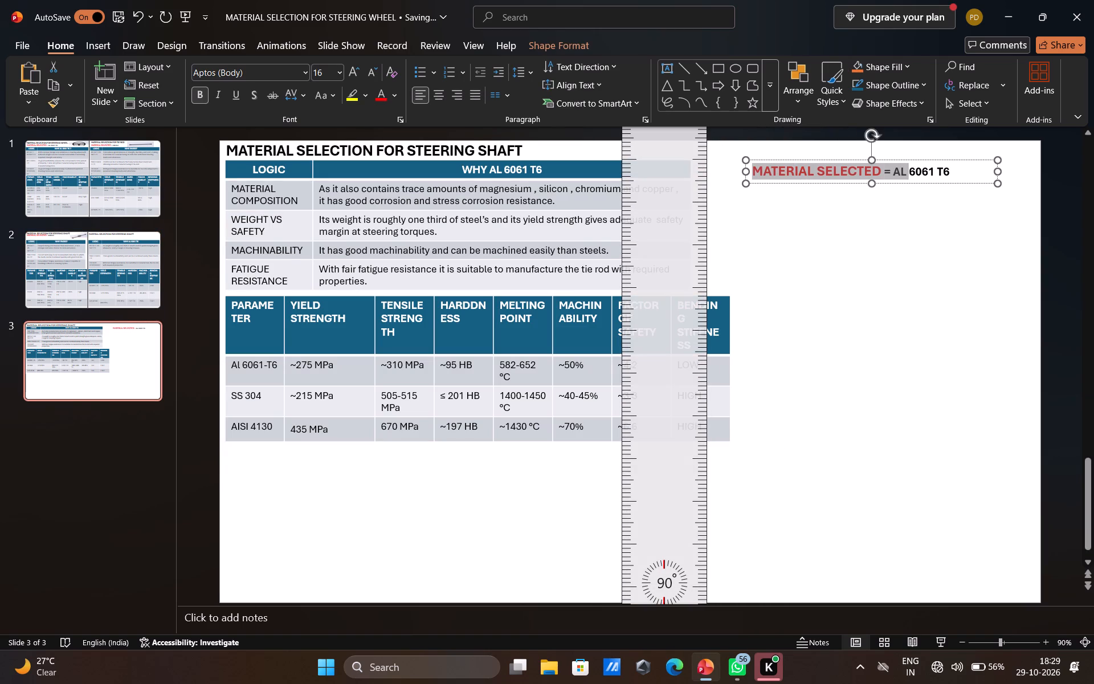
drag(911, 174, 964, 172)
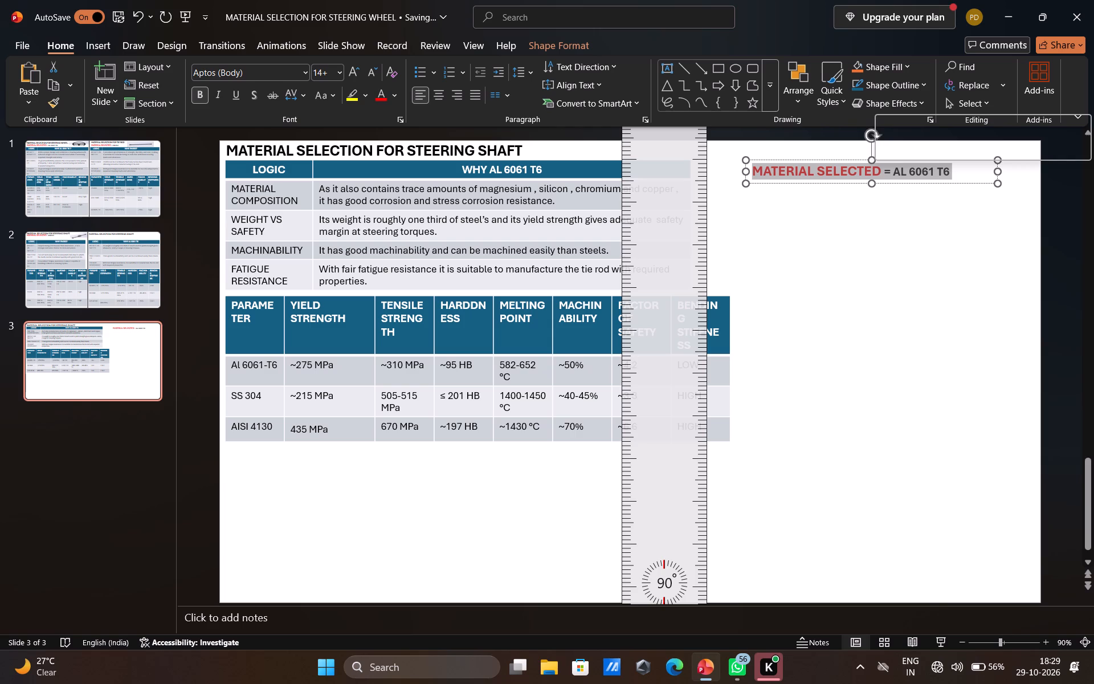
key(ctrl+c)
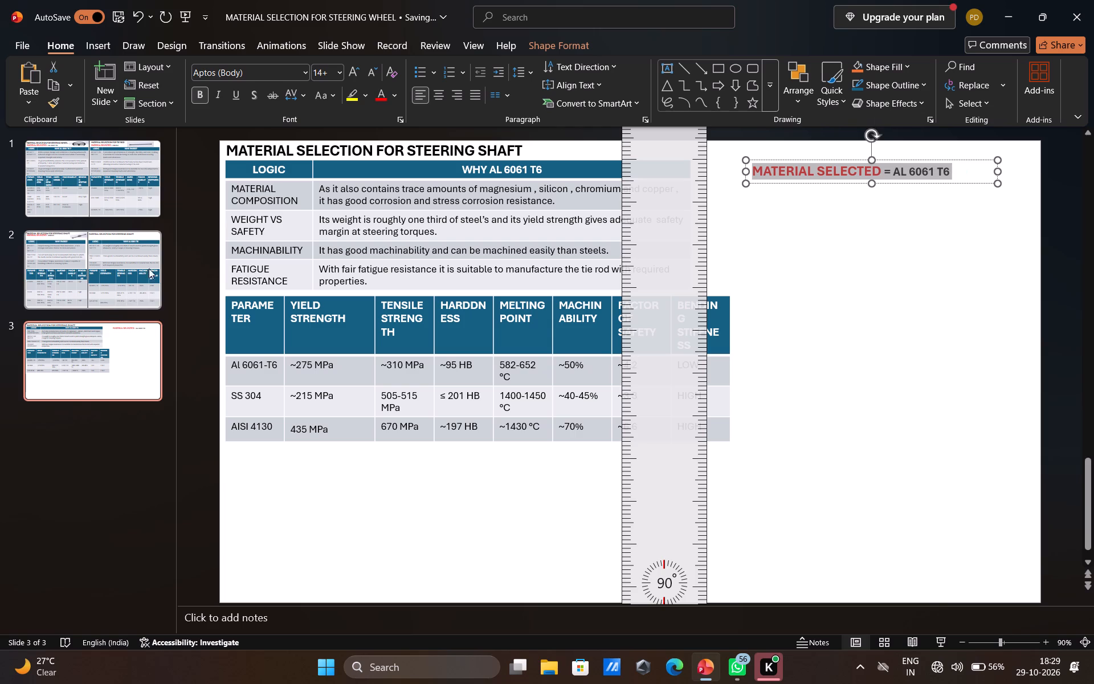
Paste the line MATERIAL SELECTED = AL 6061 T6 into a new text box above the WHY AL 6061 T6 table on slide 2.
click(134, 270)
click(757, 179)
double_click(750, 174)
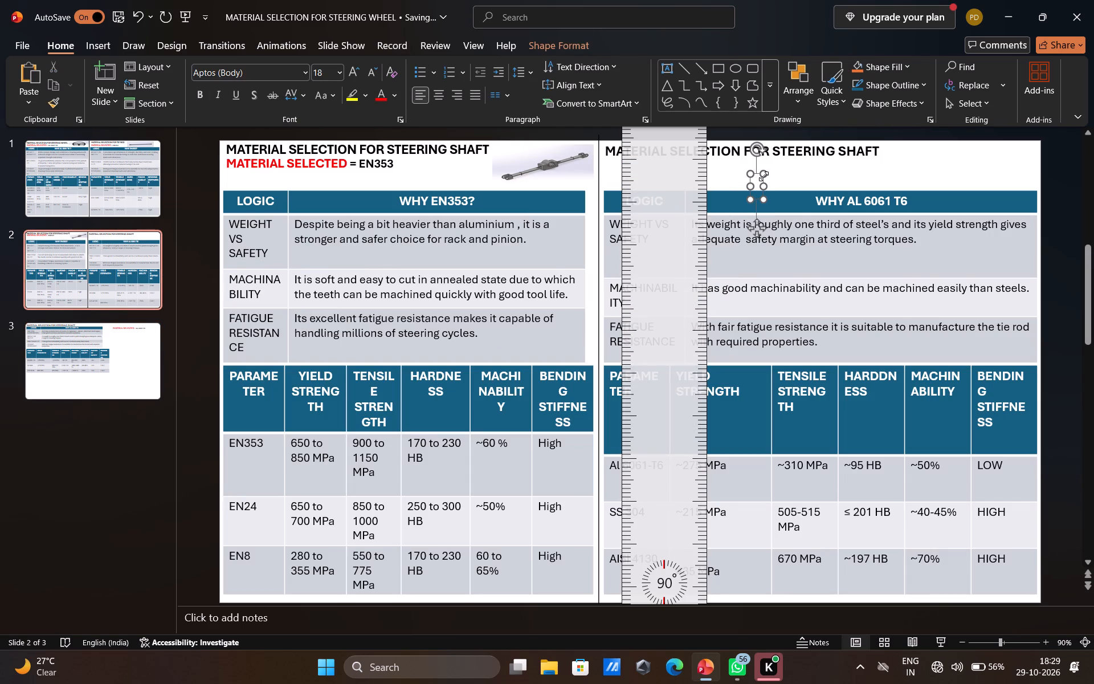
key(ctrl+v)
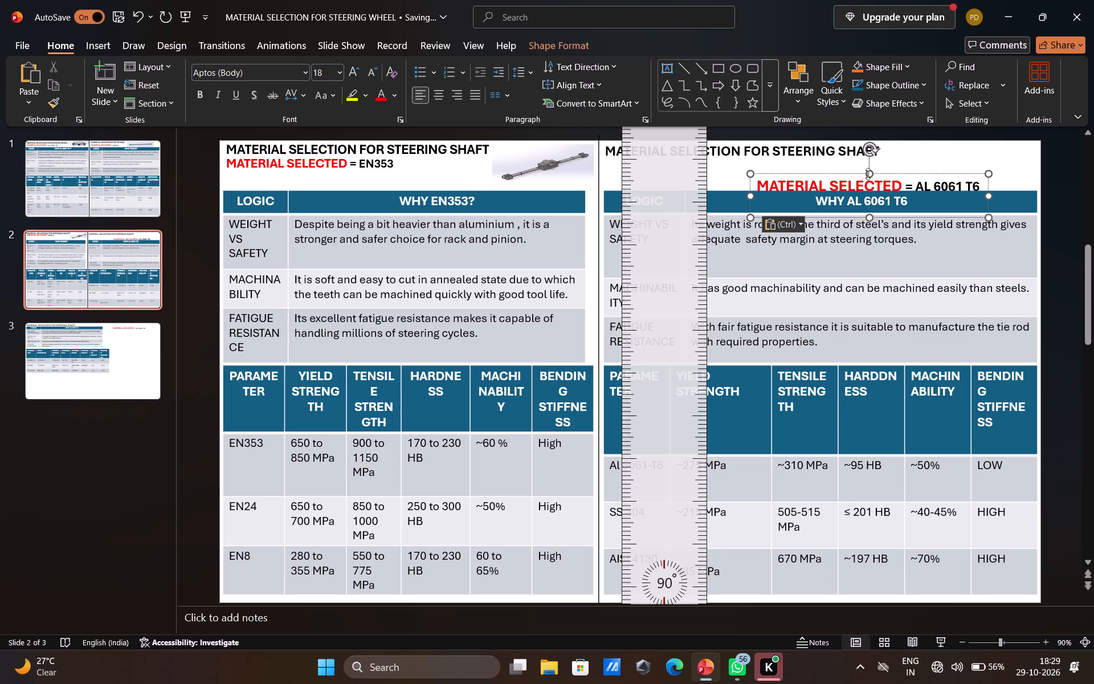
Move the pasted MATERIAL SELECTED line directly below the AL 6061 T6 side's steering shaft heading, starting at the divider line.
drag(868, 174, 868, 156)
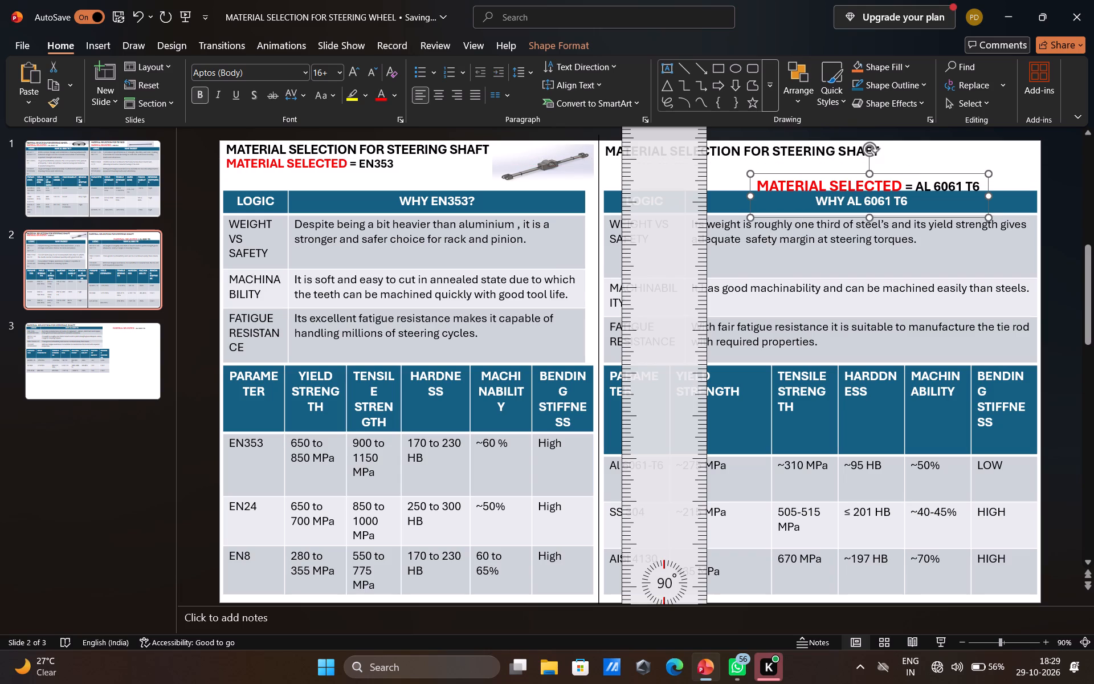
drag(871, 218, 870, 210)
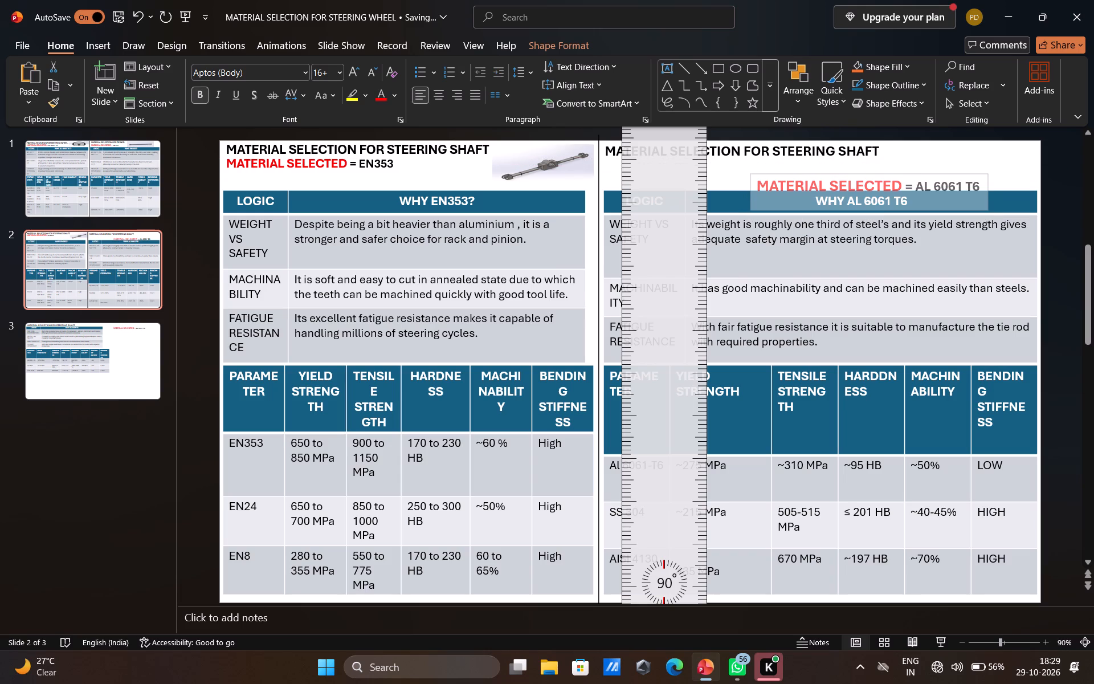
drag(870, 210, 870, 178)
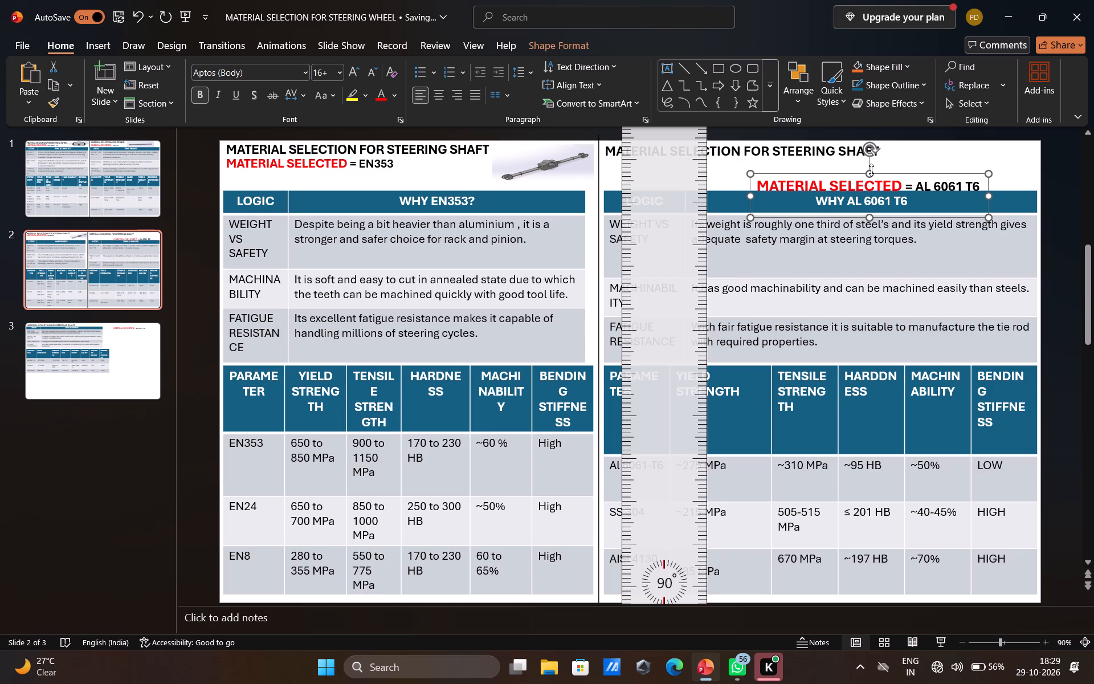
drag(869, 173, 869, 154)
drag(795, 175, 795, 134)
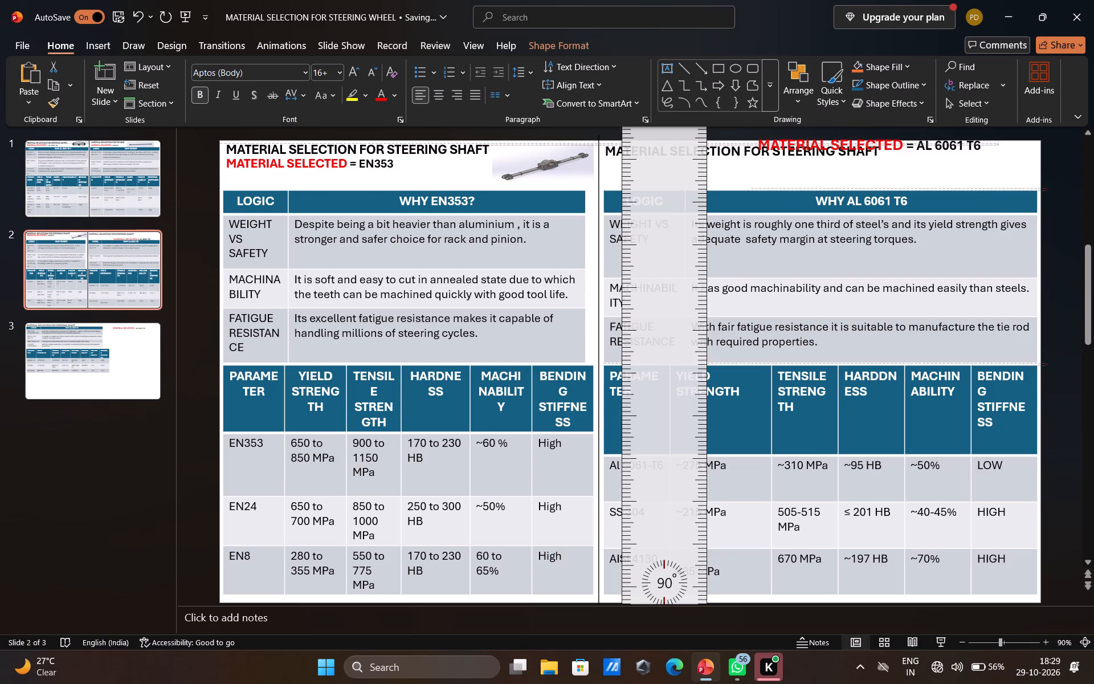
drag(795, 134, 640, 155)
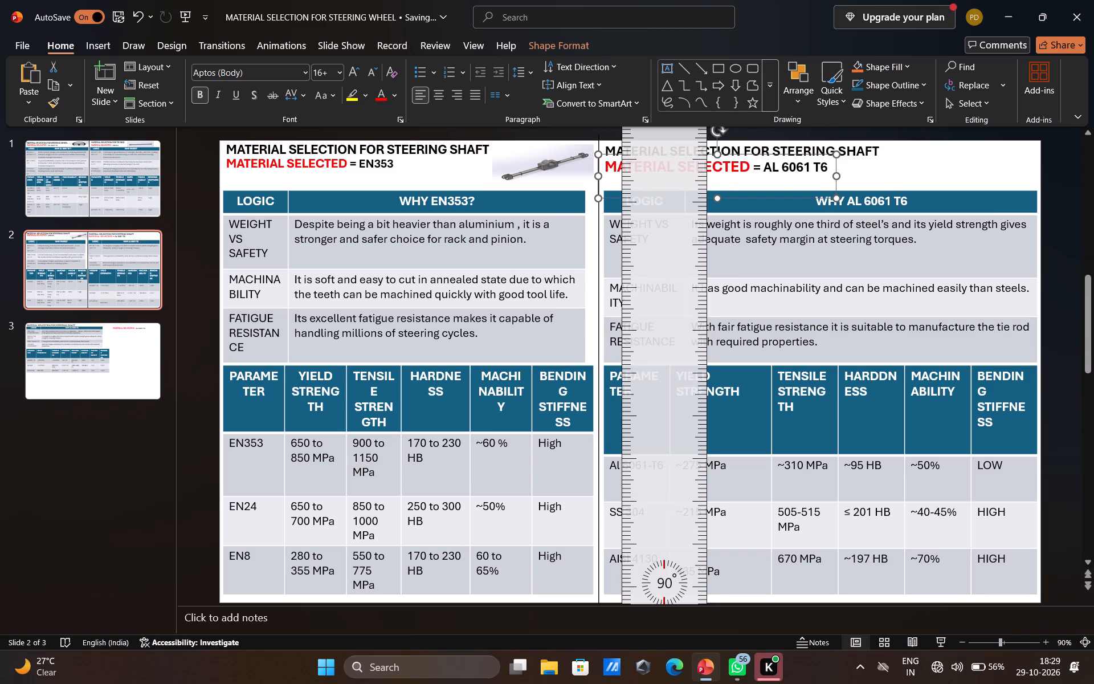
Move the ruler clear of the AL 6061 T6 side and set the words MATERIAL SELECTED there to font size 15.
drag(684, 308, 626, 309)
drag(626, 309, 611, 311)
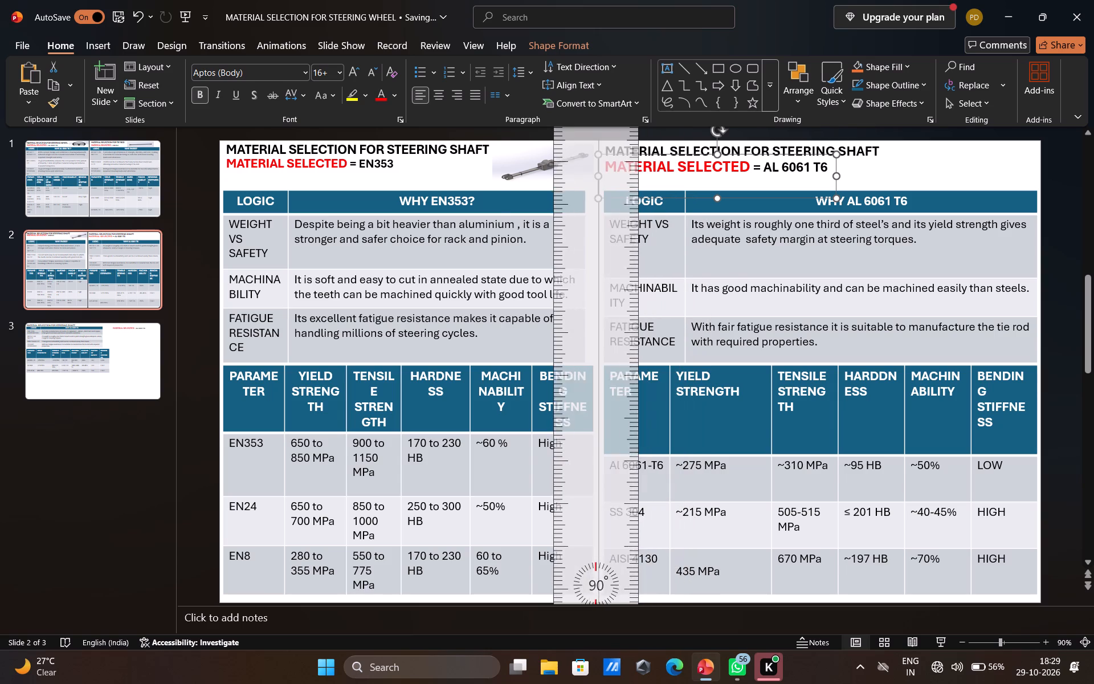
drag(611, 311, 487, 313)
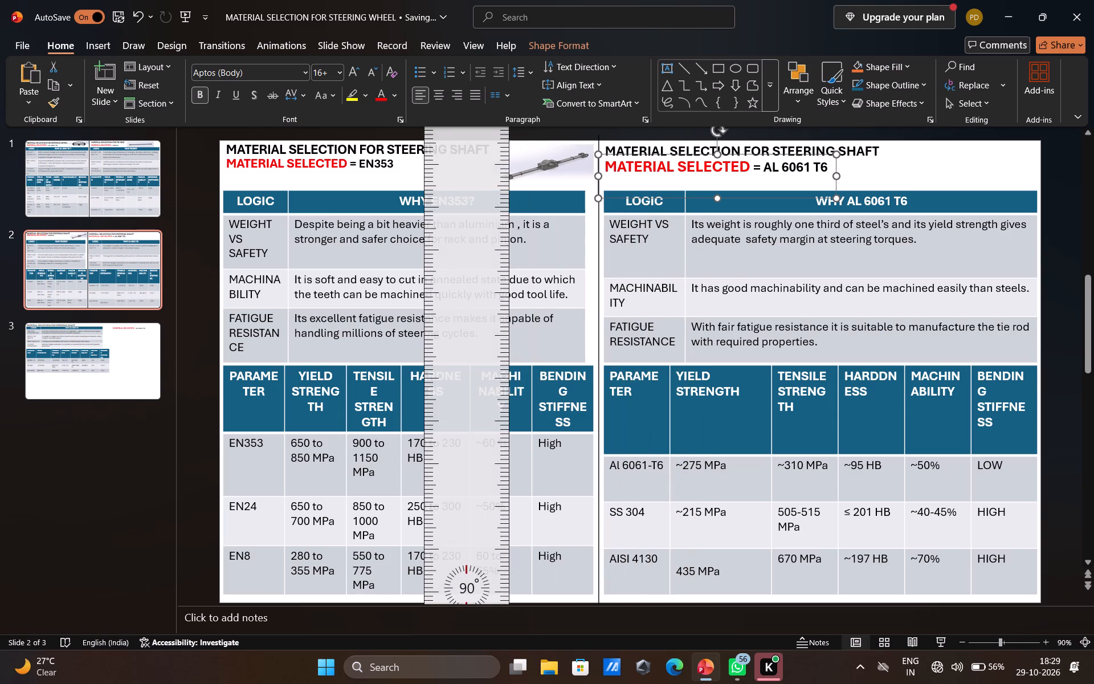
click(919, 165)
click(685, 163)
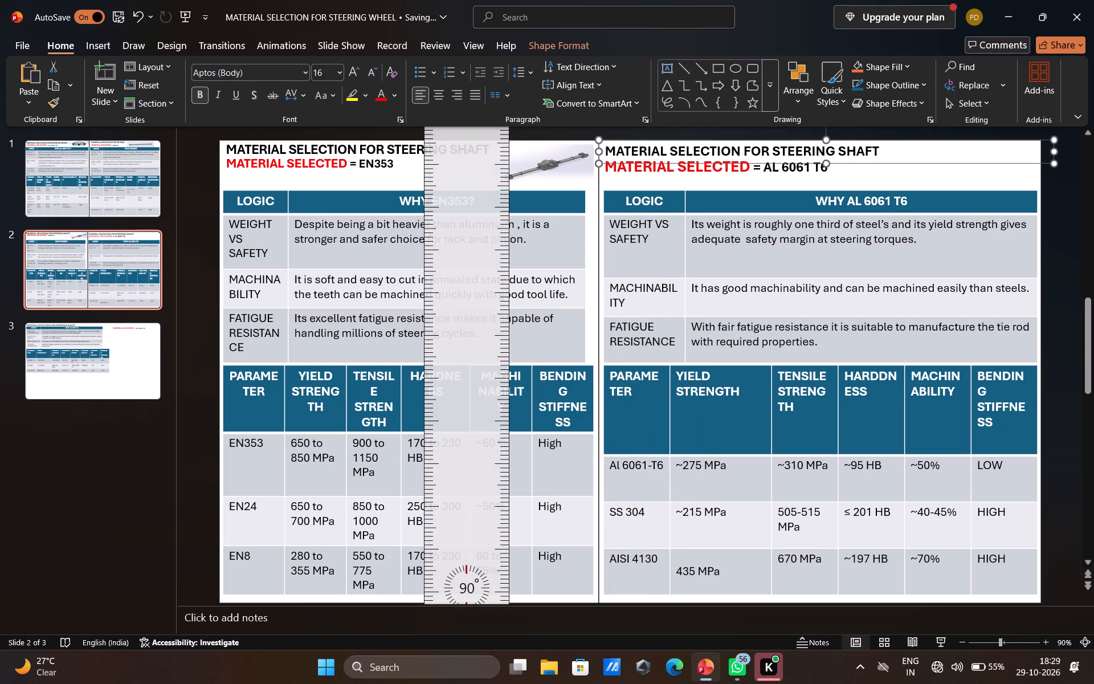
click(701, 177)
drag(747, 168, 713, 168)
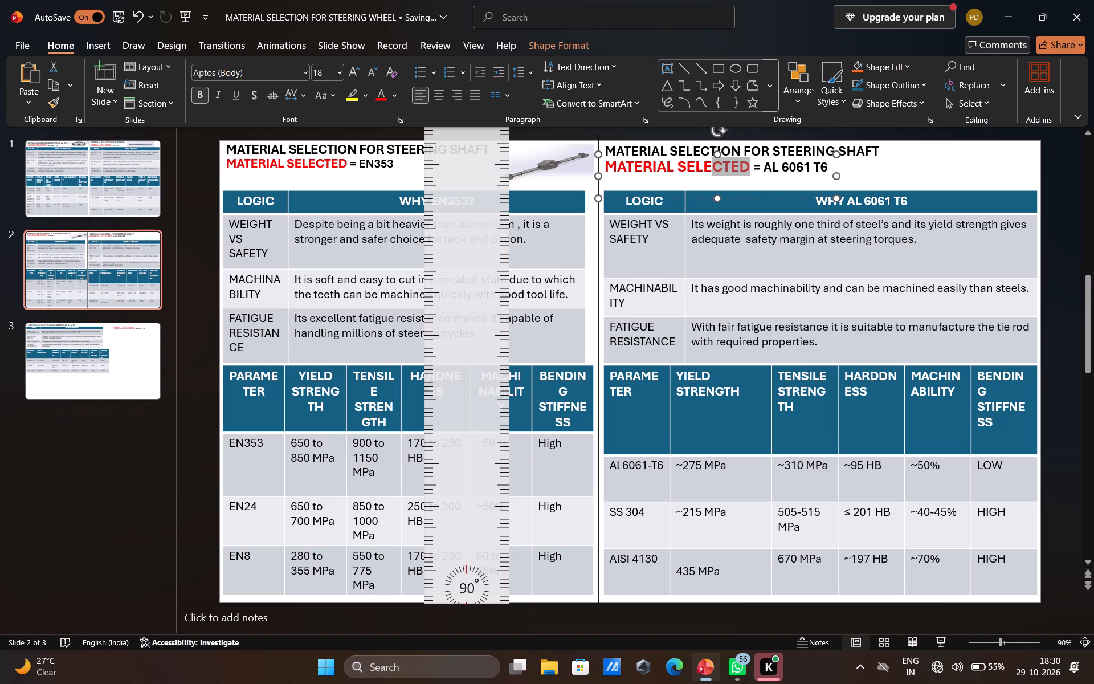
drag(713, 168, 622, 157)
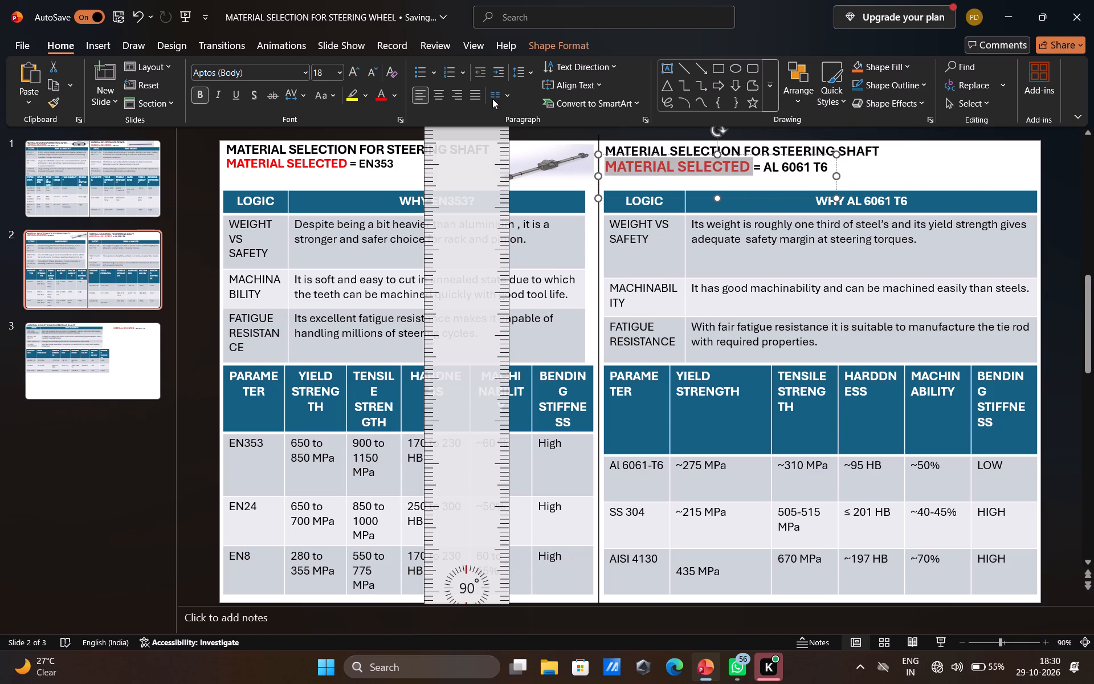
click(319, 71)
text(15)
key(Return)
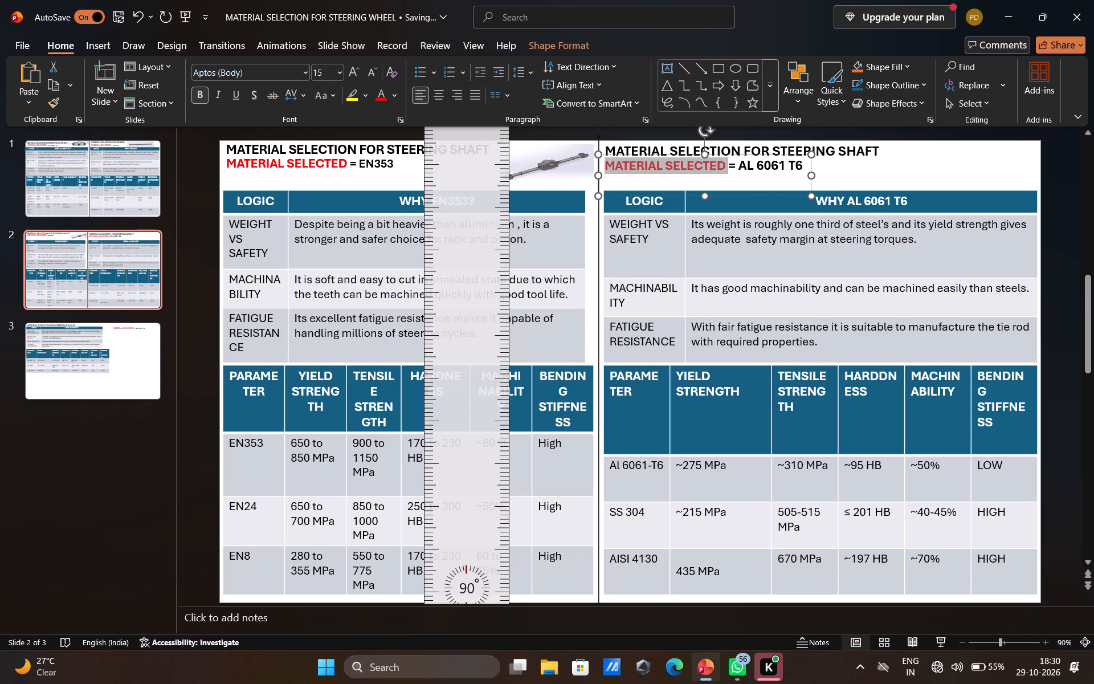
Set the font size of the text = AL 6061 T6 in the pasted selected-material line to 14.
drag(801, 165, 734, 170)
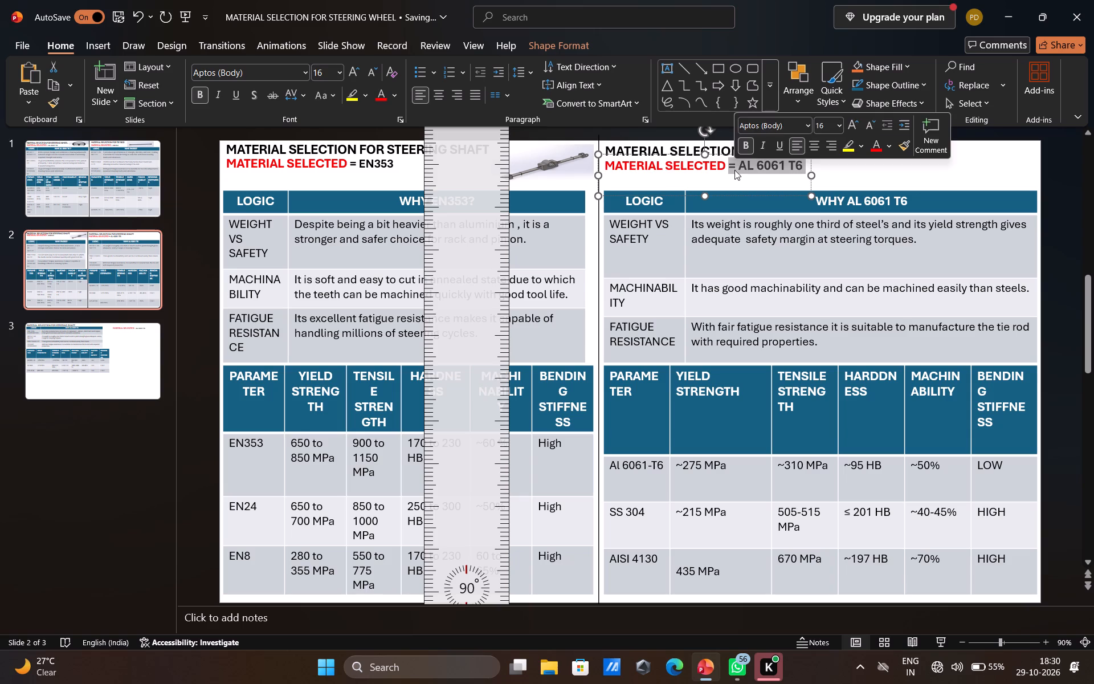
click(840, 127)
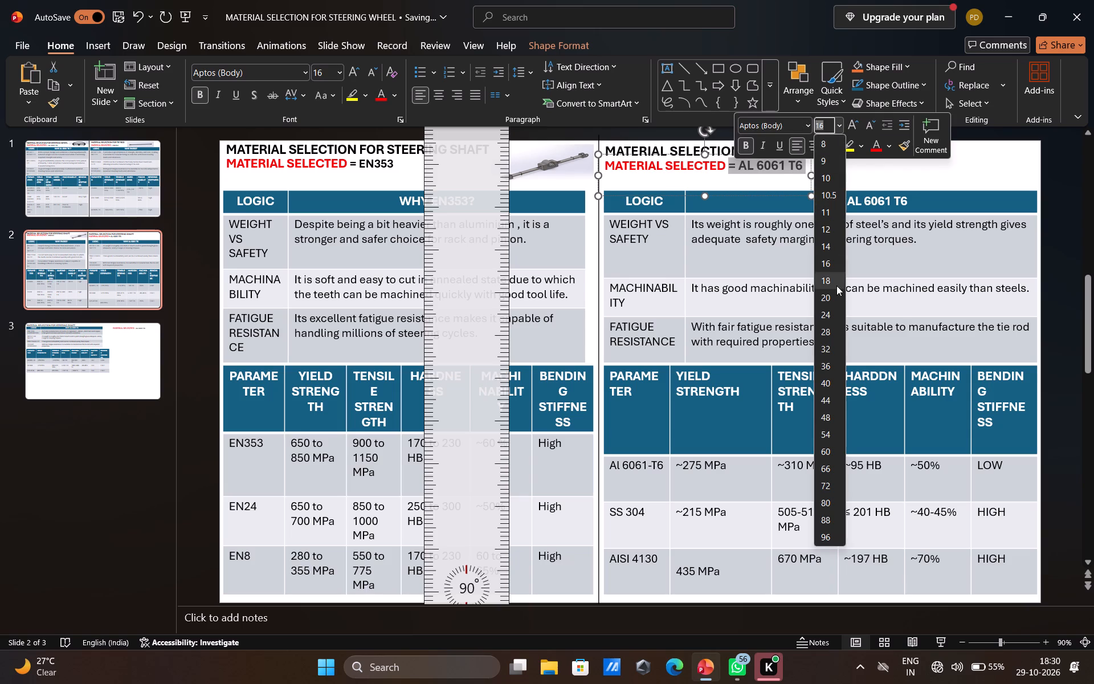
click(834, 243)
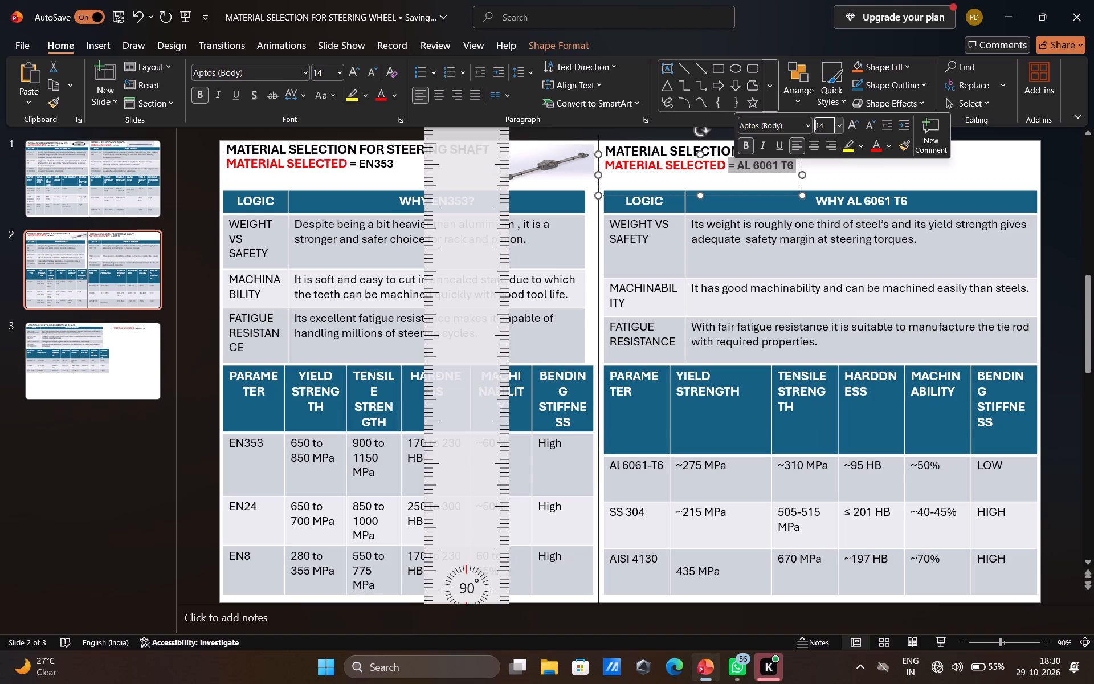
click(761, 0)
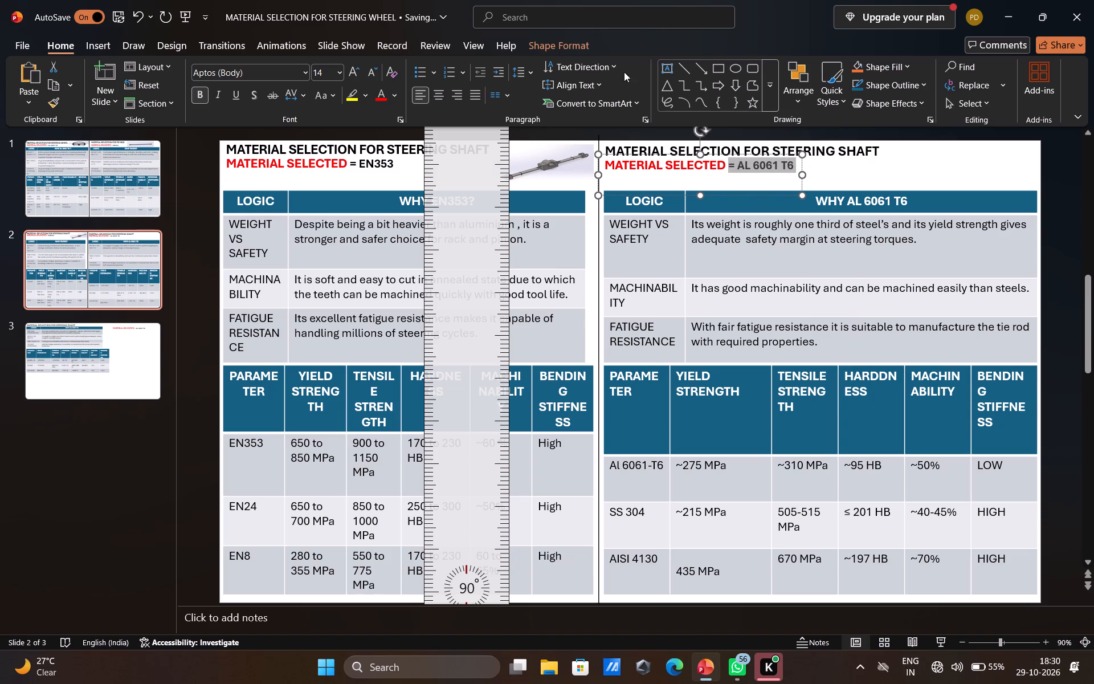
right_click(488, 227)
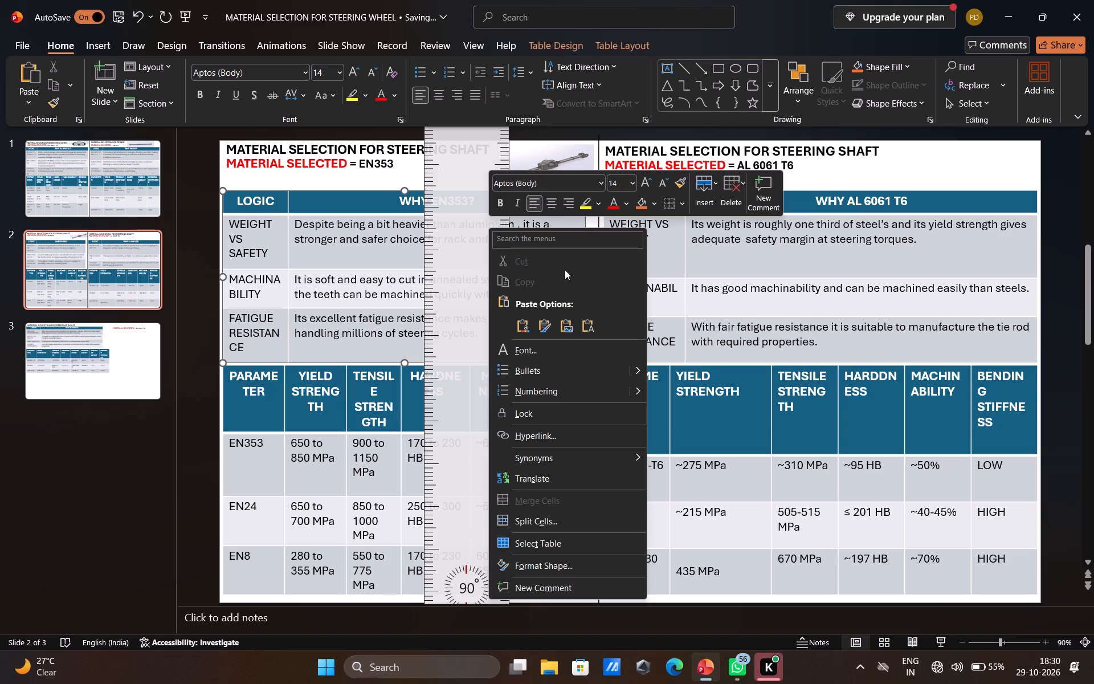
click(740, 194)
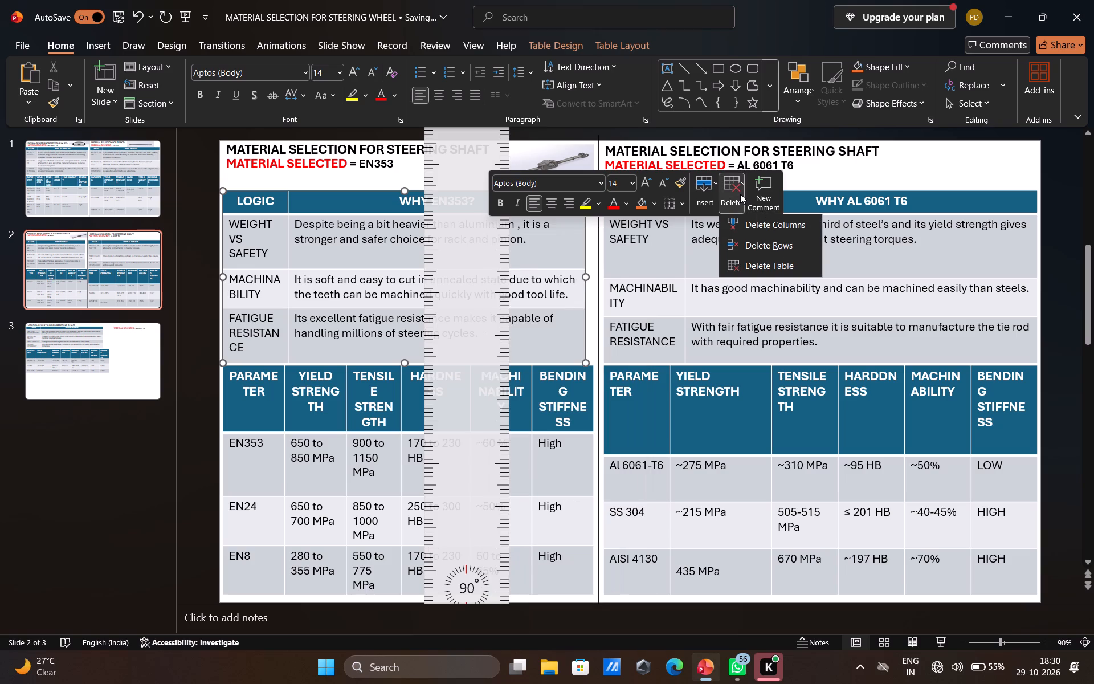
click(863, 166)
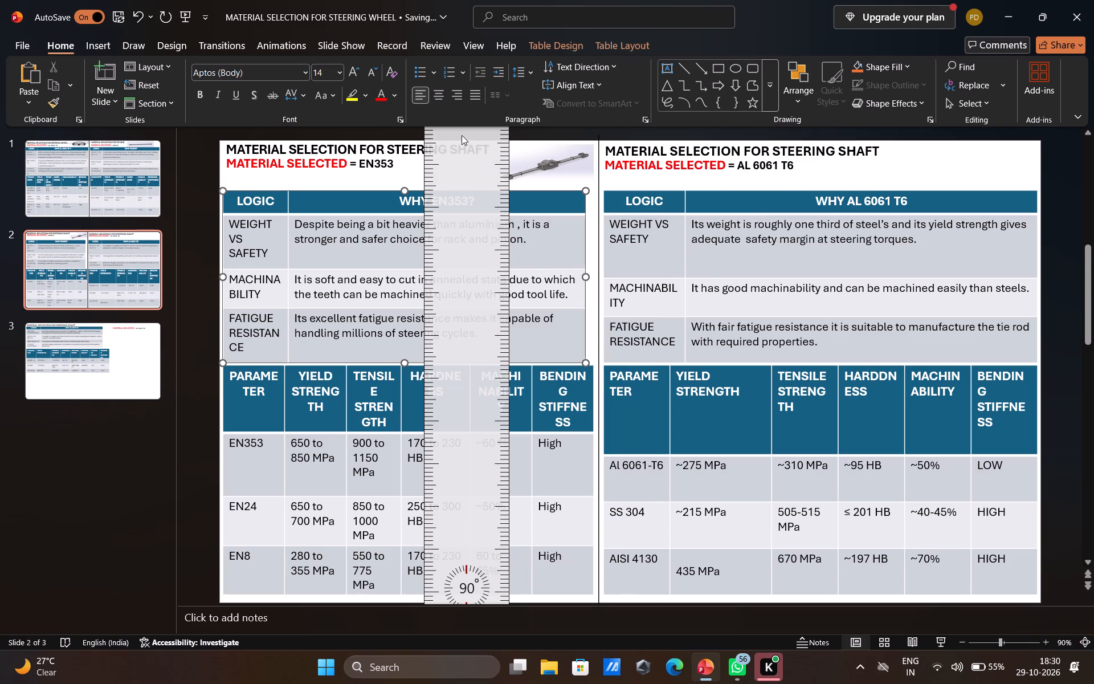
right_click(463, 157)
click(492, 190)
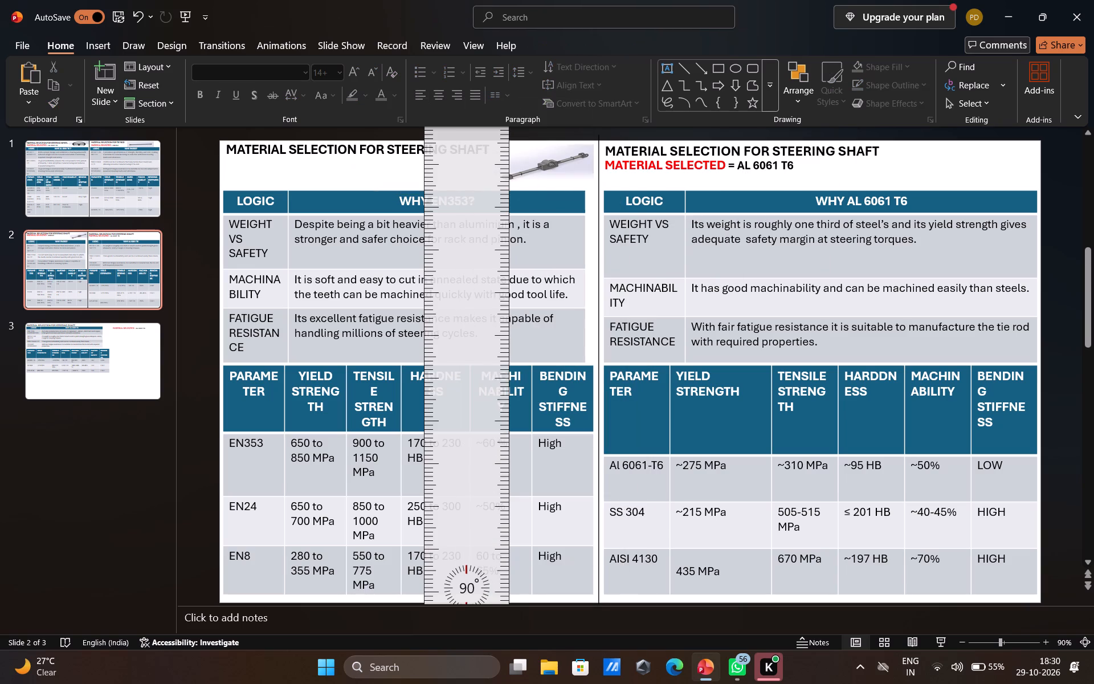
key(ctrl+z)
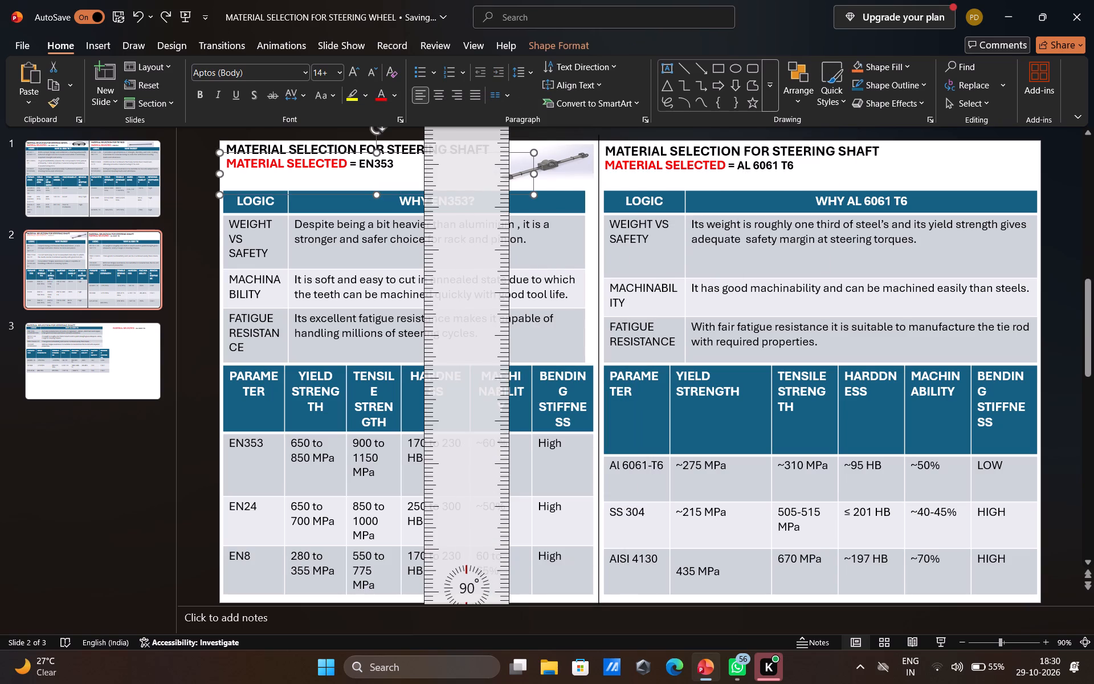
Hide the drawing ruler from the slide.
click(136, 44)
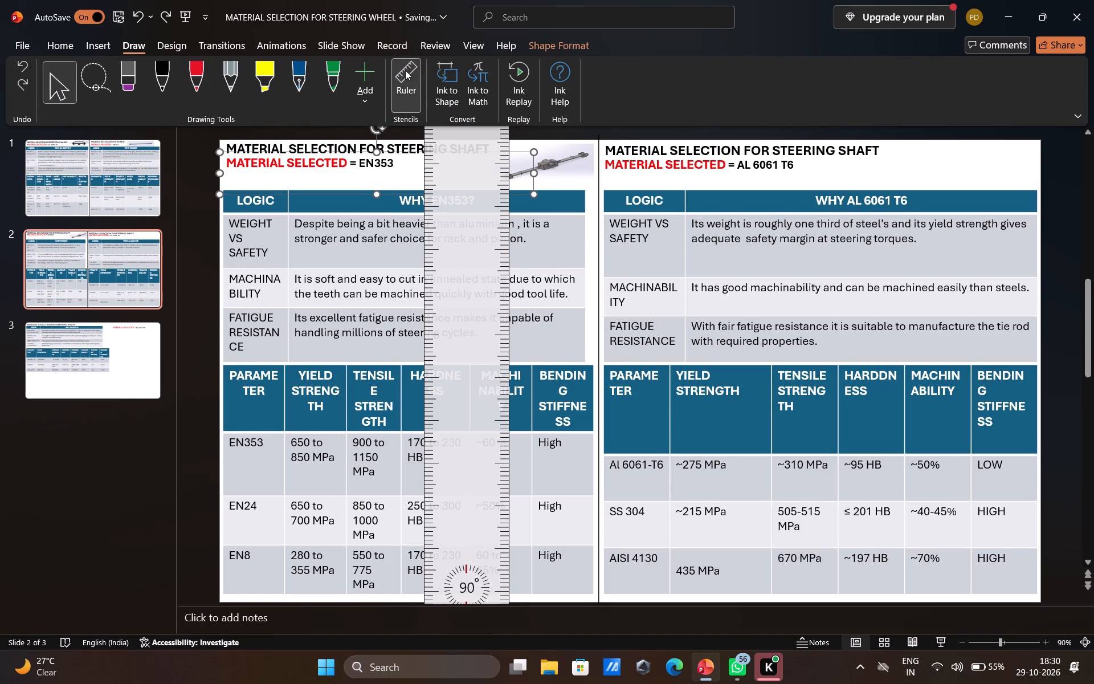
click(405, 70)
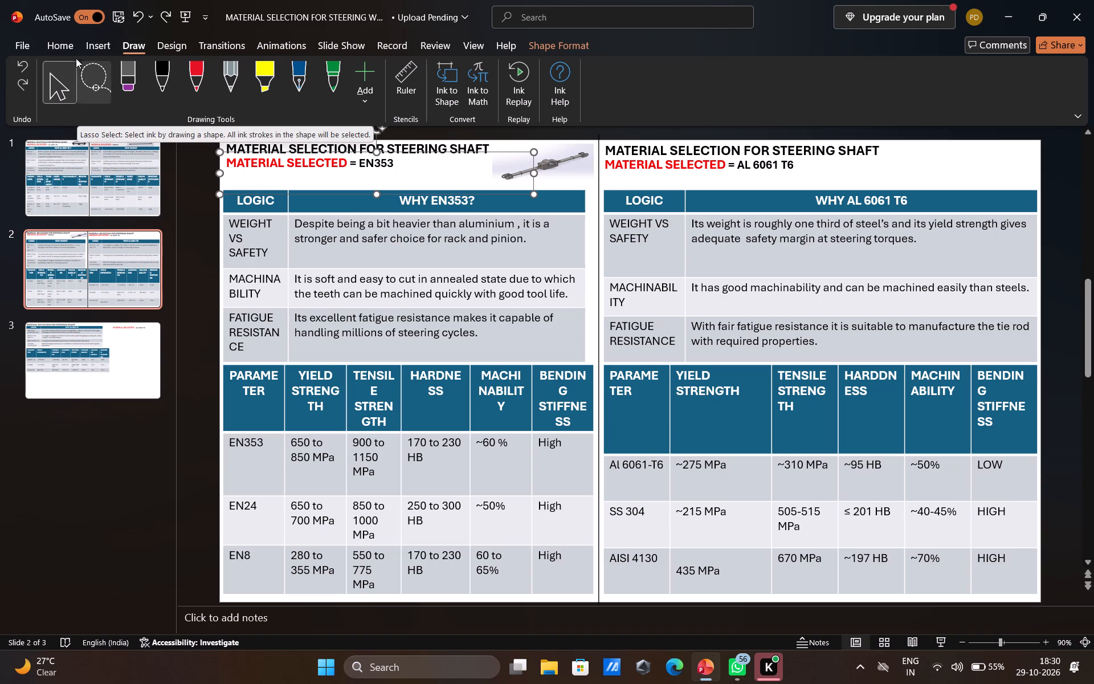
click(60, 40)
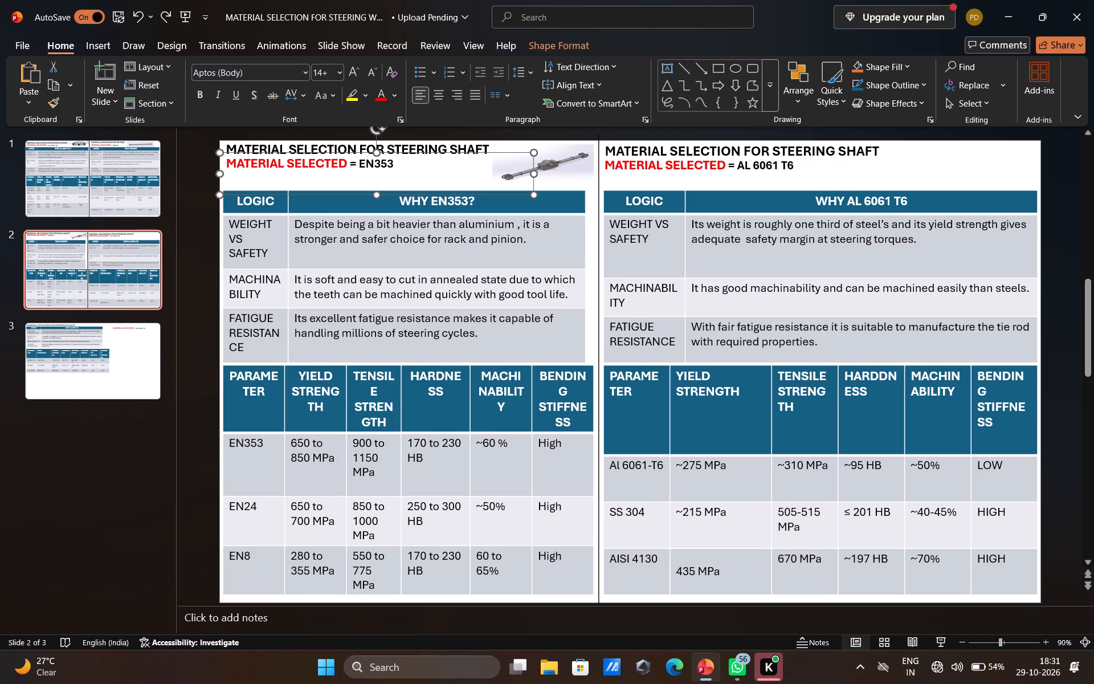
Shorten the header row of the AL 6061-T6 parameter table, then stretch the table down level with the EN353 table's bottom edge.
drag(738, 458, 743, 433)
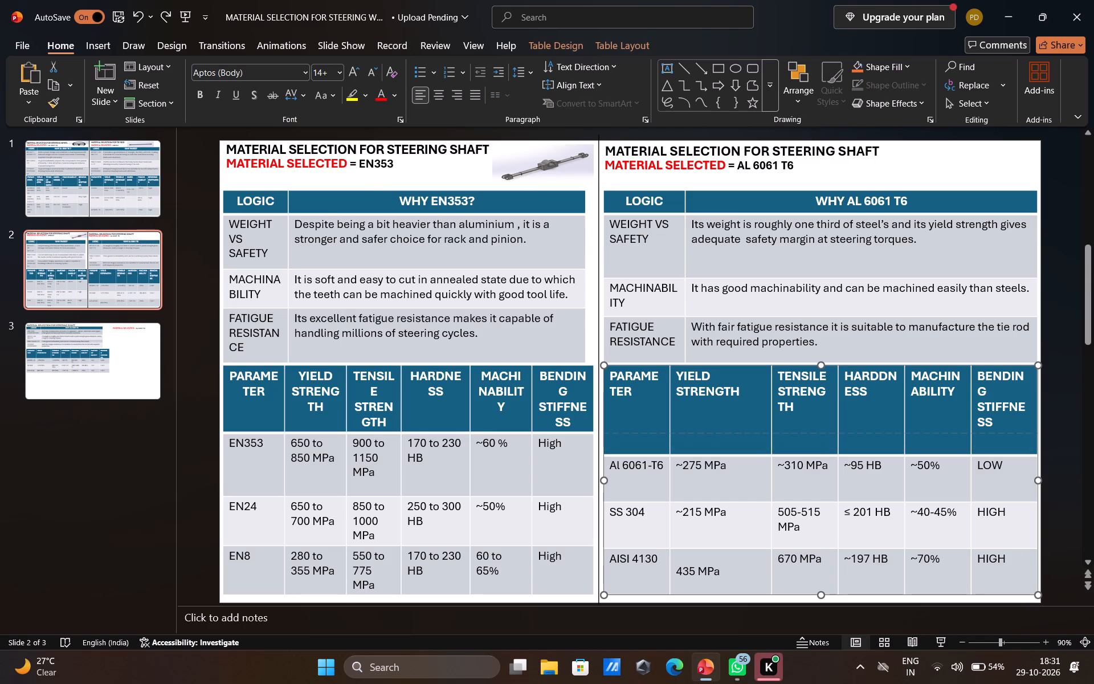
drag(743, 433, 744, 429)
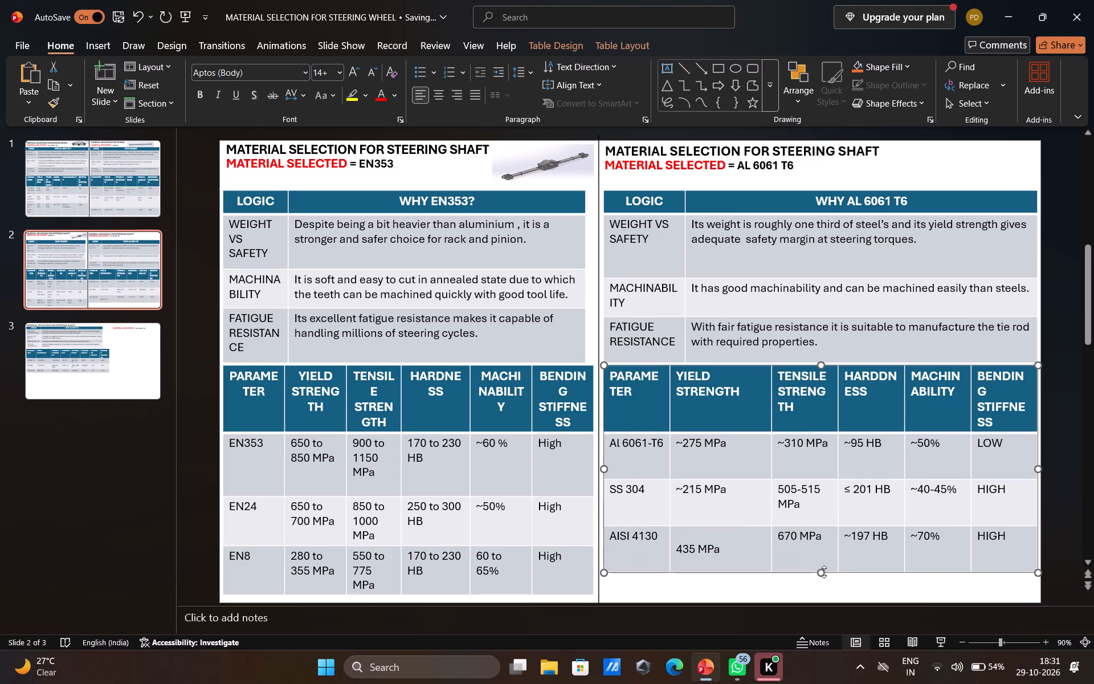
drag(824, 572, 824, 594)
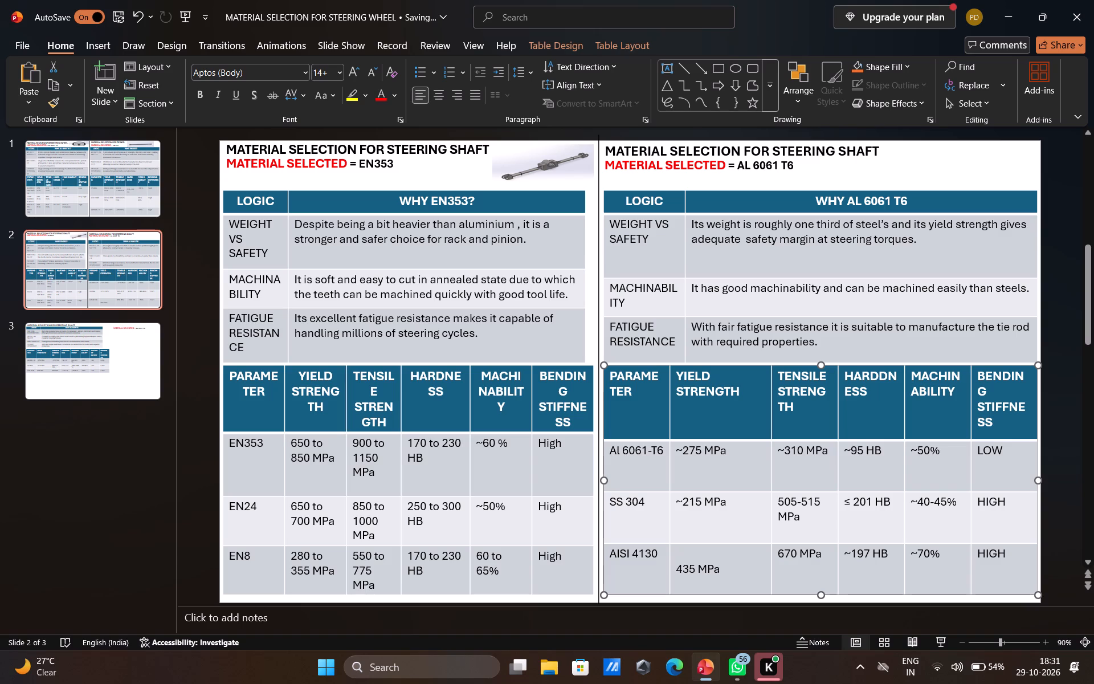
Delete slide 3, the original steering shaft material selection slide.
right_click(59, 353)
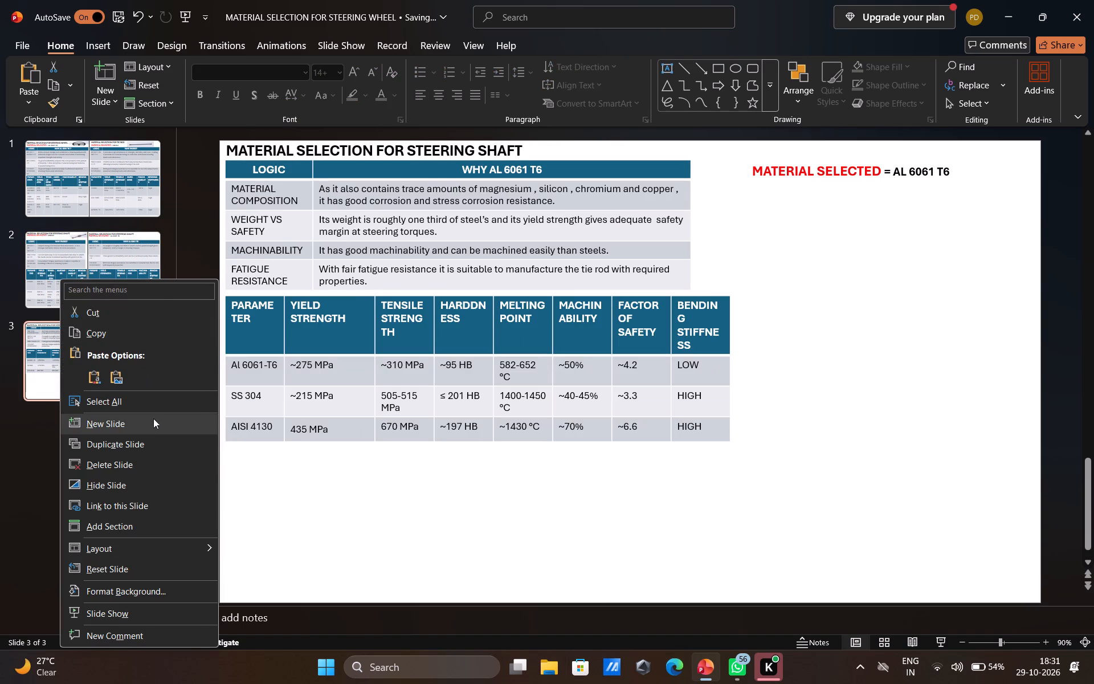
click(159, 470)
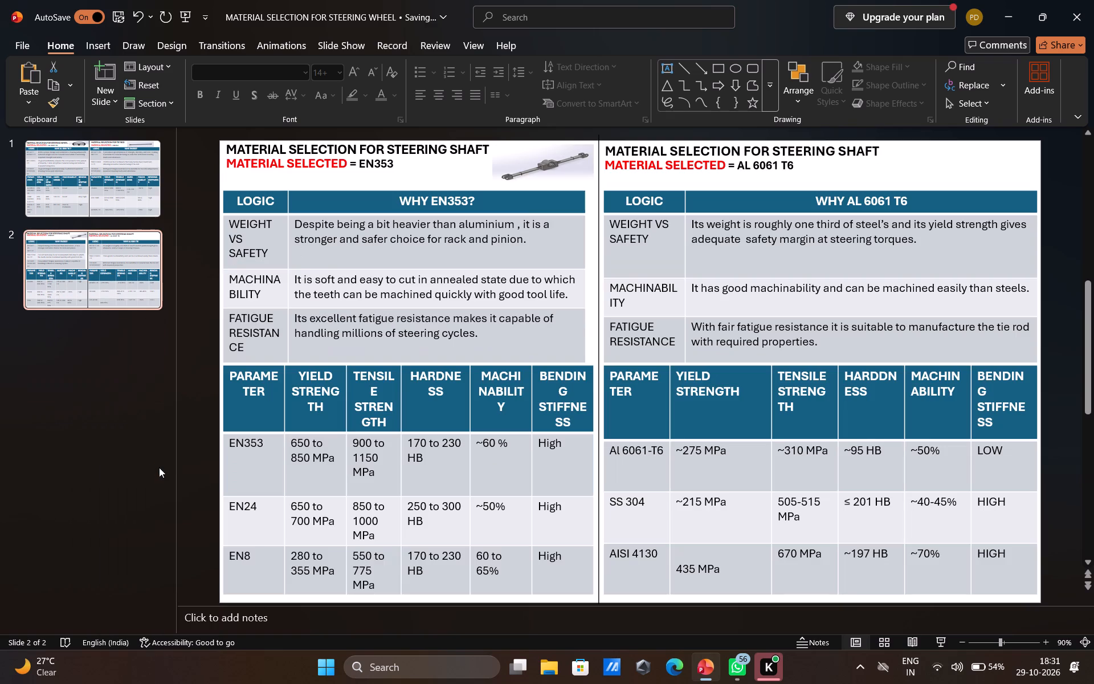
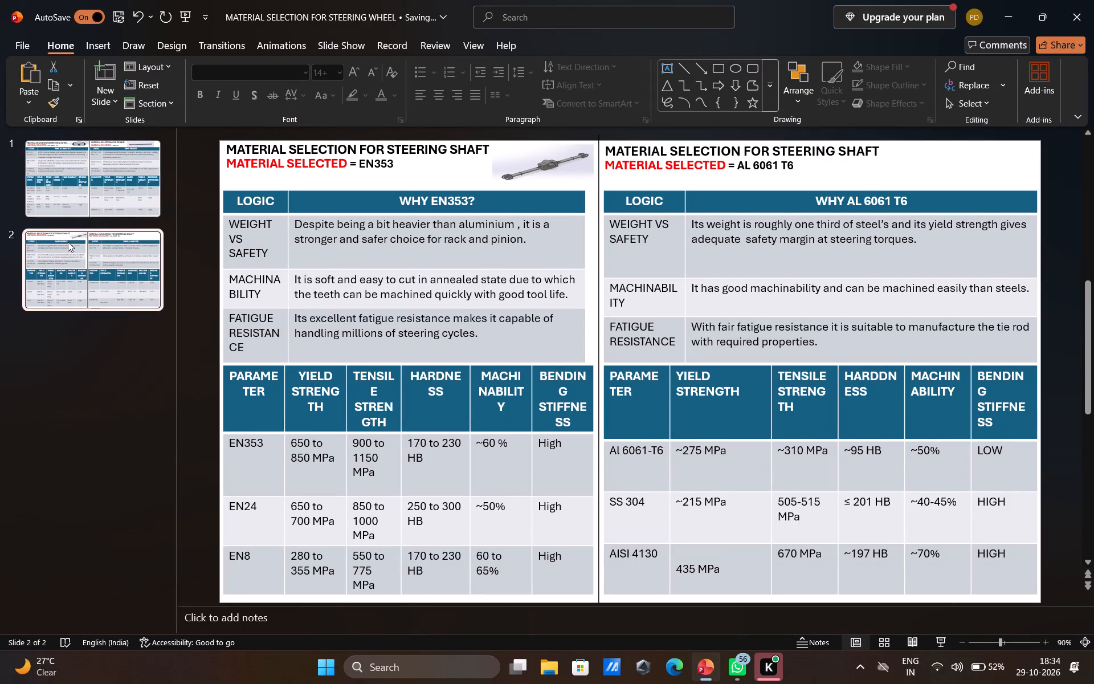
Save the presentation.
click(95, 205)
click(91, 245)
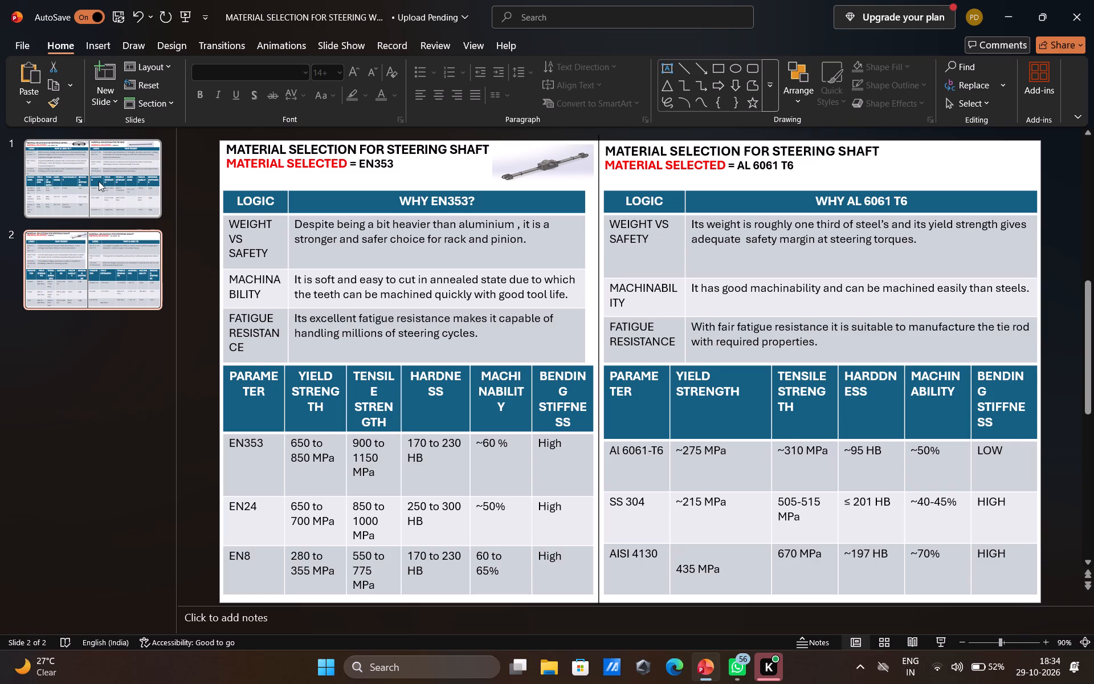
key(ctrl+s)
key(ctrl+s)
key(ctrl+s)
key(ctrl+s)
key(ctrl+s)
key(ctrl+s)
key(ctrl+s)
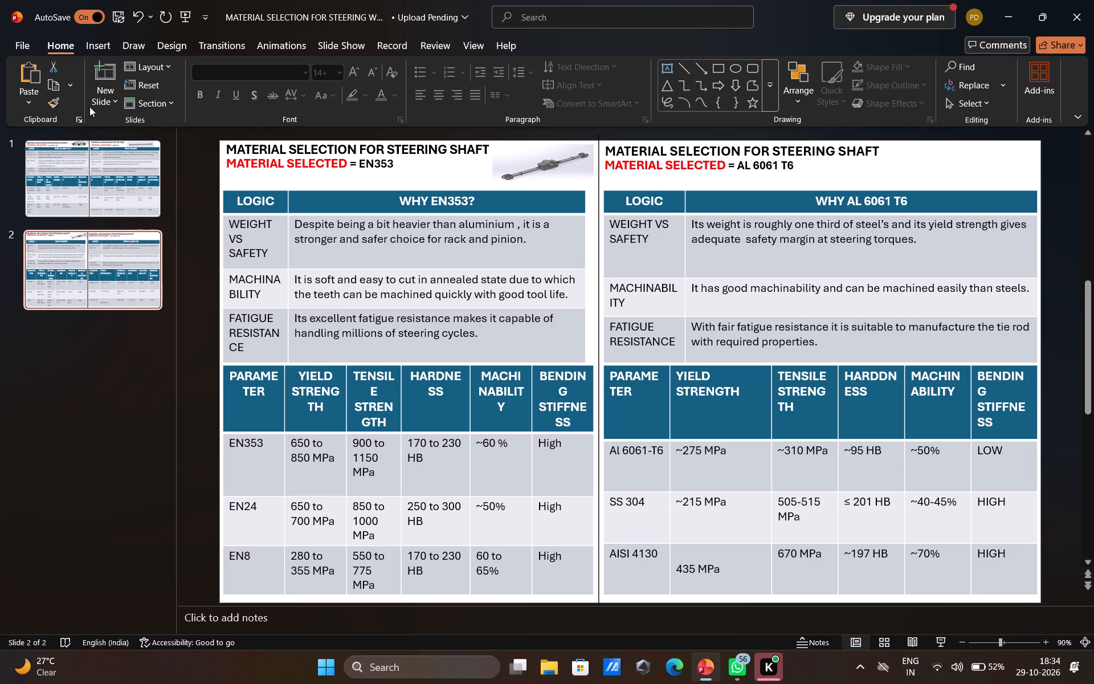
key(ctrl+s)
right_click(180, 211)
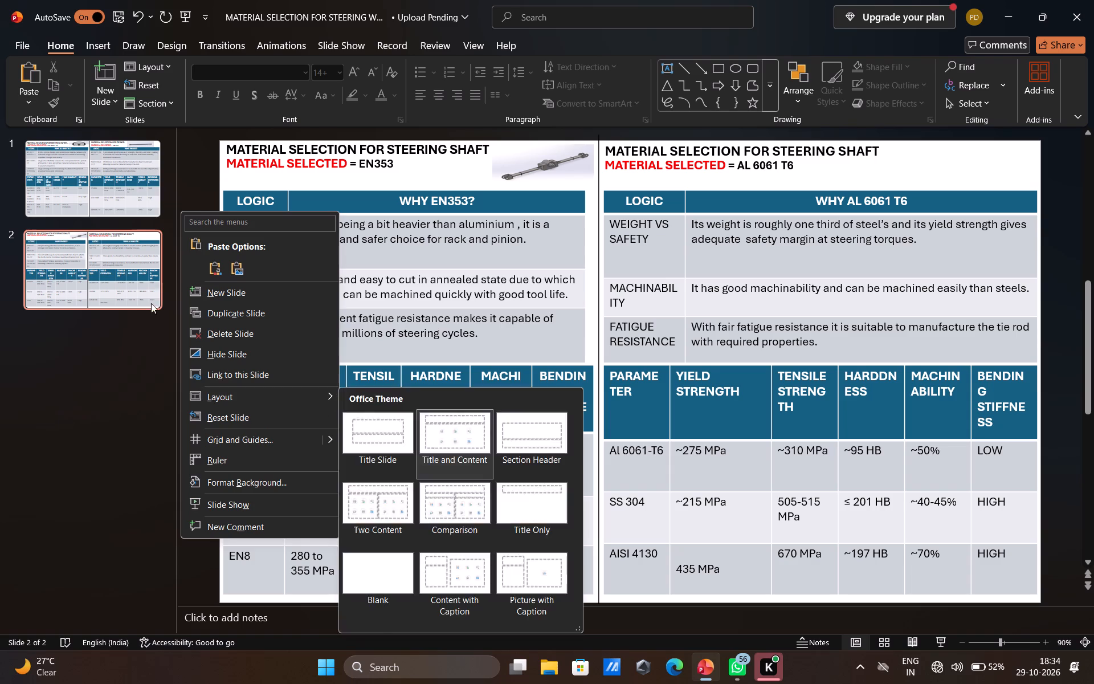
click(82, 360)
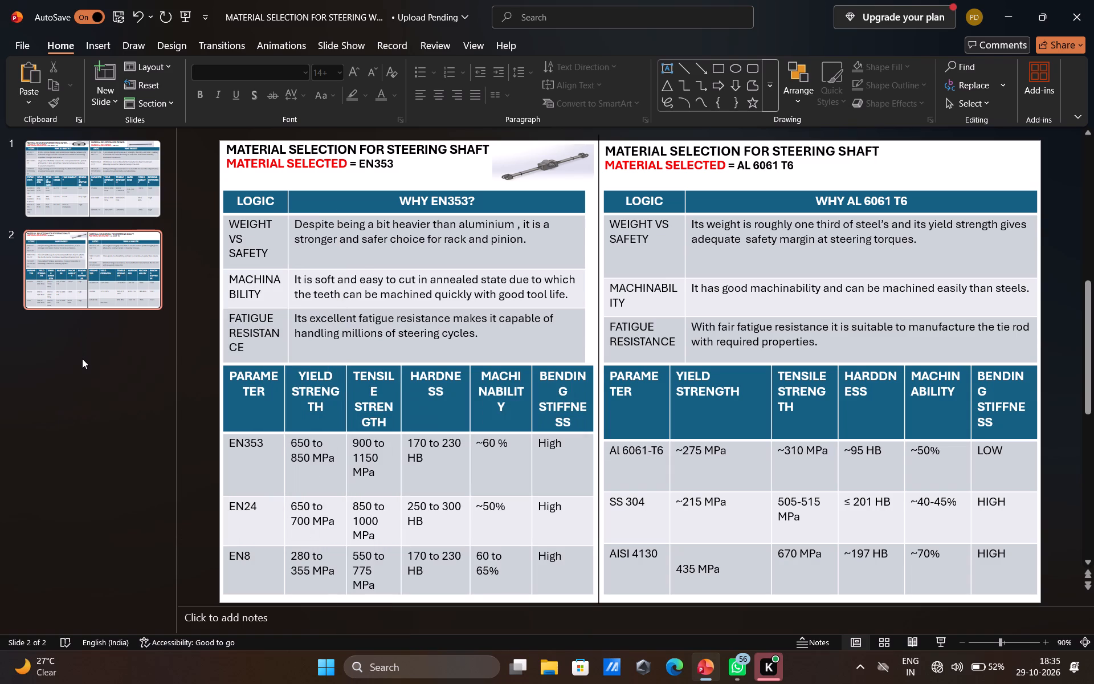
key(ctrl+s)
key(ctrl+s)
key(ctrl+s)
key(ctrl+s)
key(ctrl+s)
key(ctrl+s)
key(ctrl+s)
key(ctrl+s)
key(ctrl+s)
key(ctrl+s)
key(ctrl+s)
key(ctrl+s)
key(ctrl+s)
key(ctrl+s)
key(ctrl+s)
key(ctrl+s)
key(ctrl+s)
key(ctrl+s)
key(ctrl+s)
key(ctrl+s)
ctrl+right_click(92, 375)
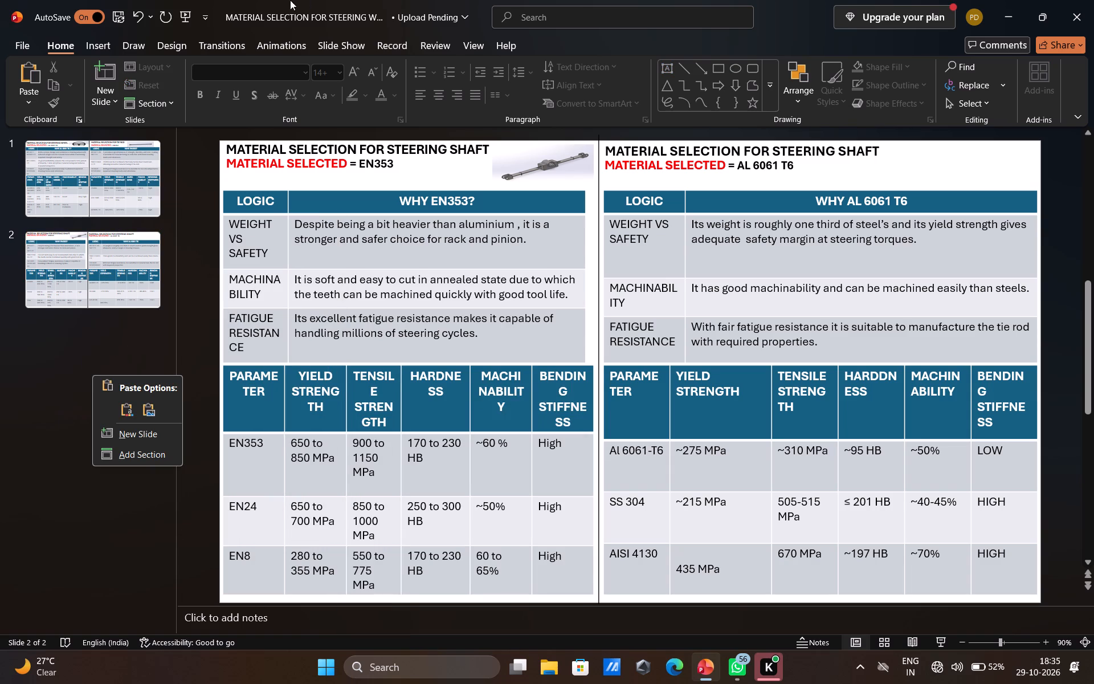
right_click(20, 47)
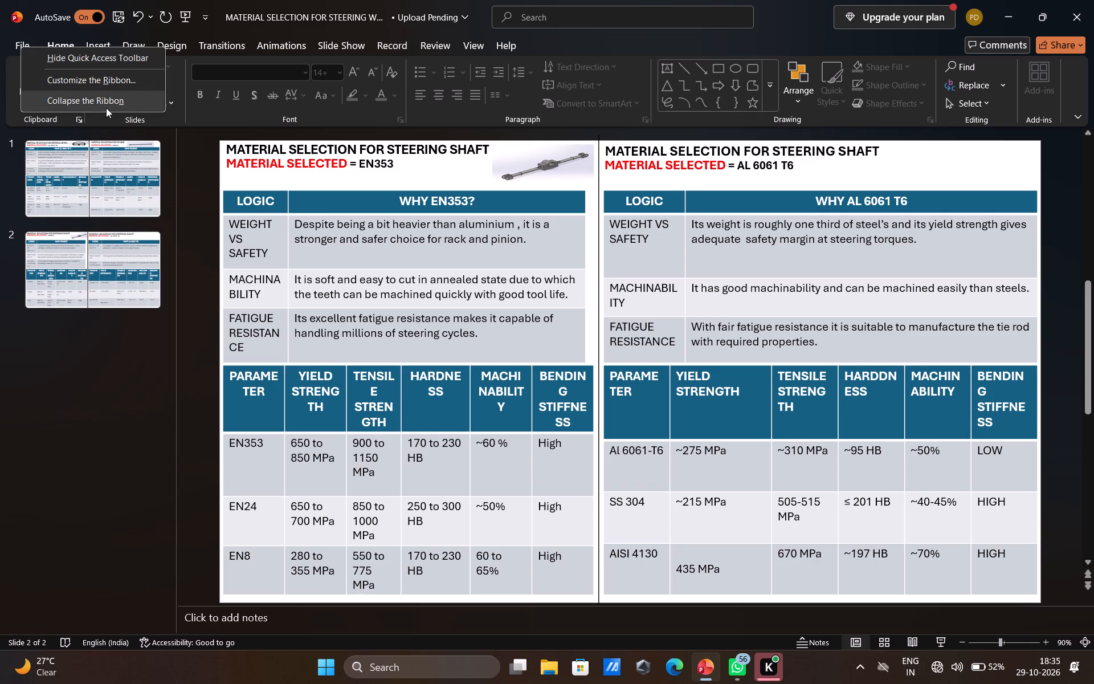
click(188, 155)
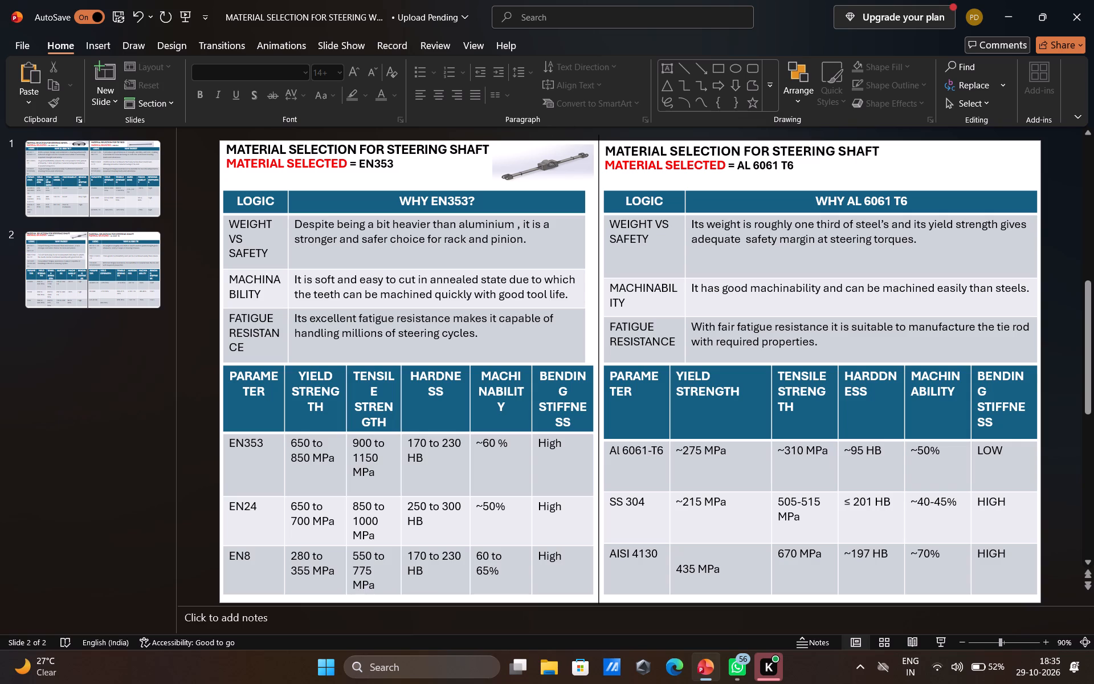
Shorten the WEIGHT VS SAFETY row of the AL 6061 T6 logic table, then stretch the table down to the parameter table's top edge.
click(663, 177)
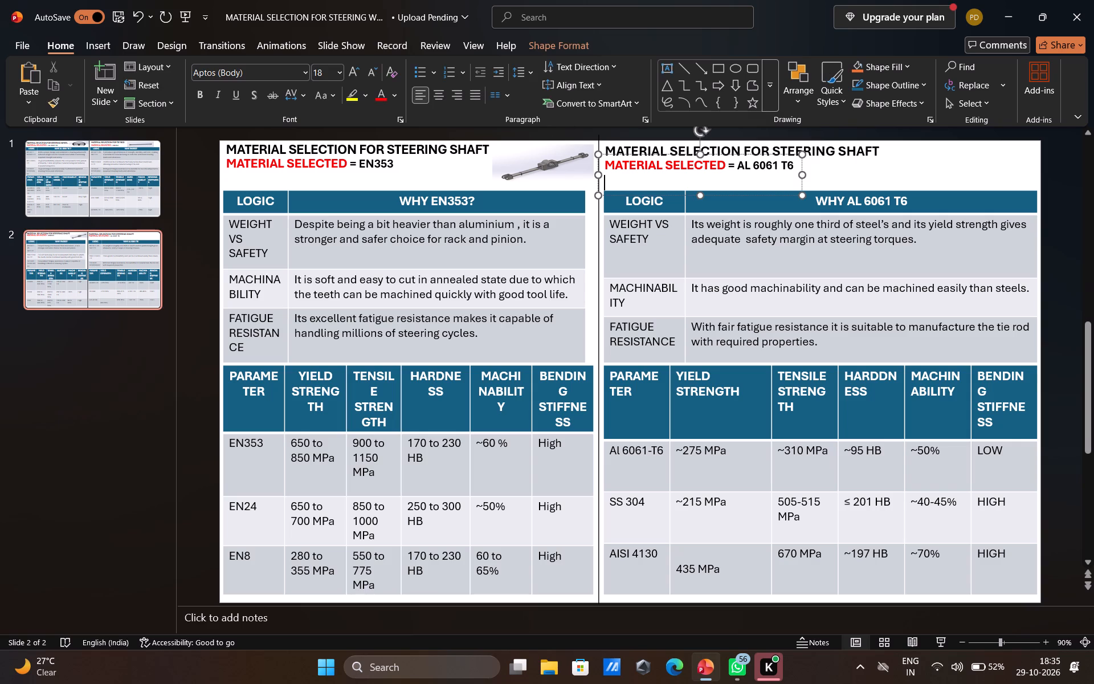
click(672, 253)
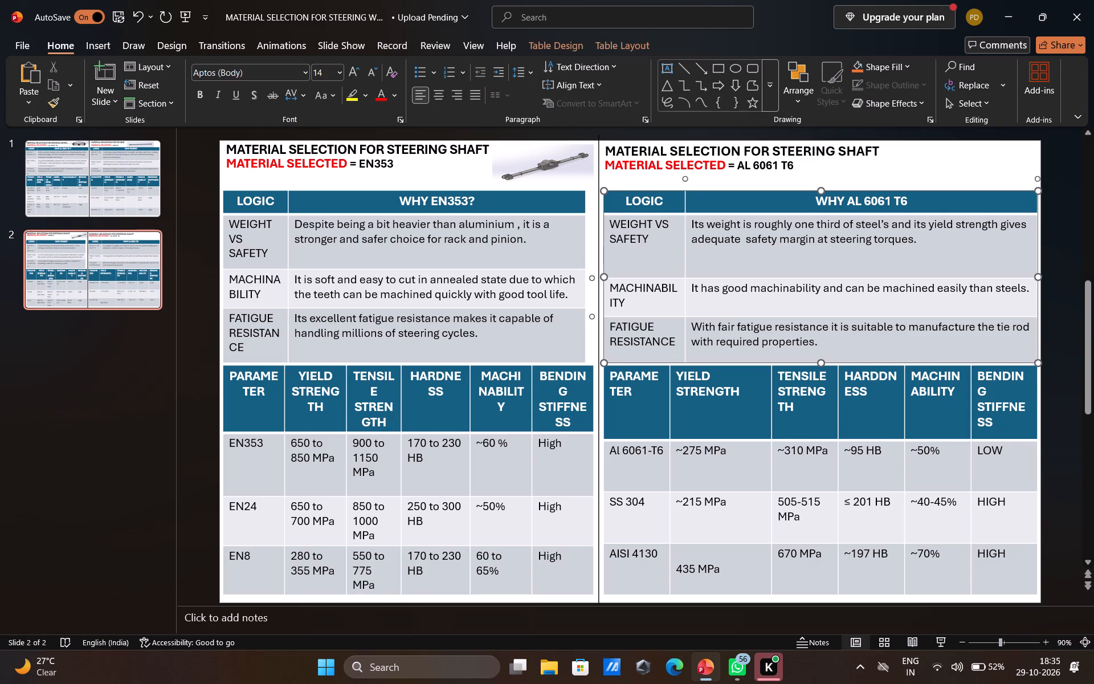
drag(768, 278, 767, 249)
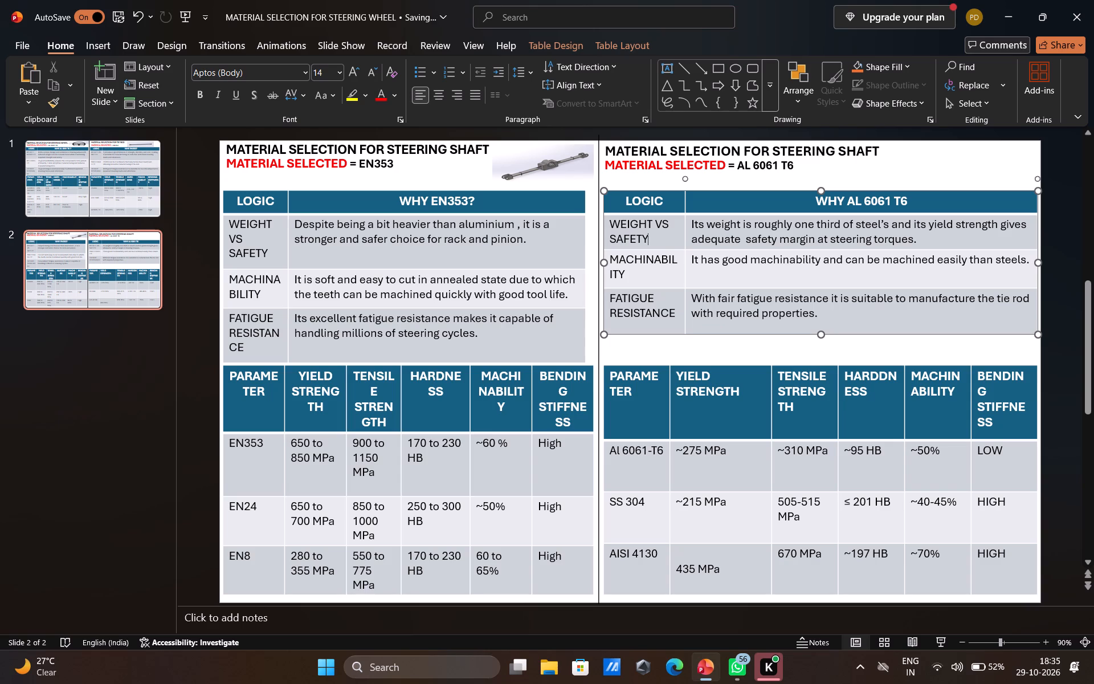
drag(821, 337, 818, 363)
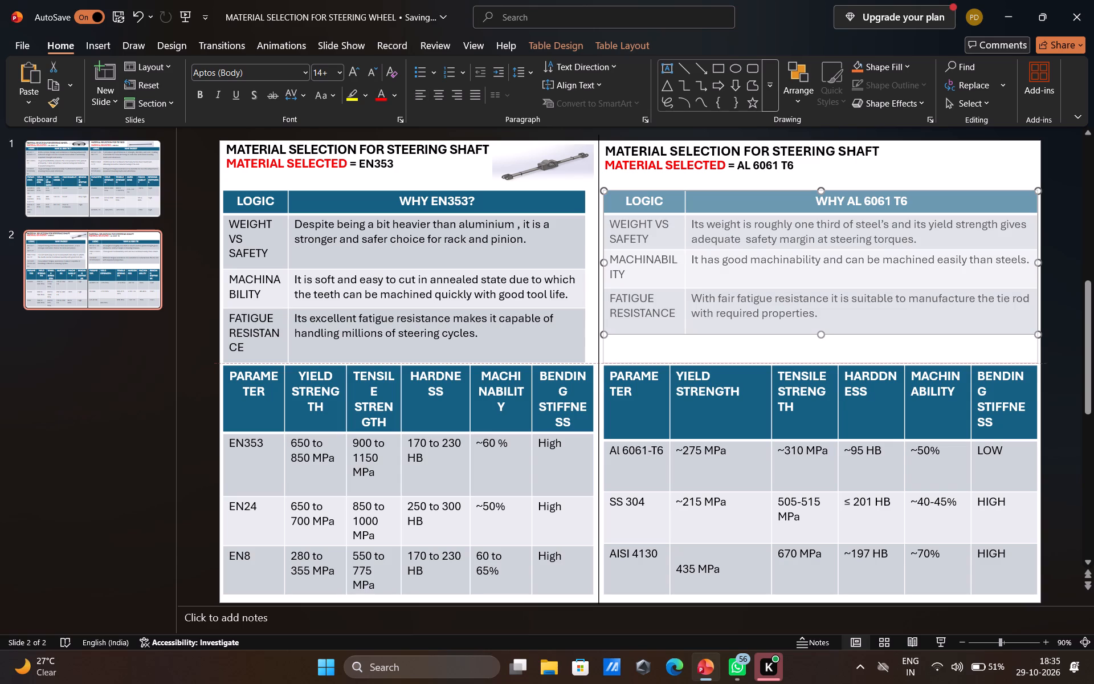
drag(818, 363, 820, 365)
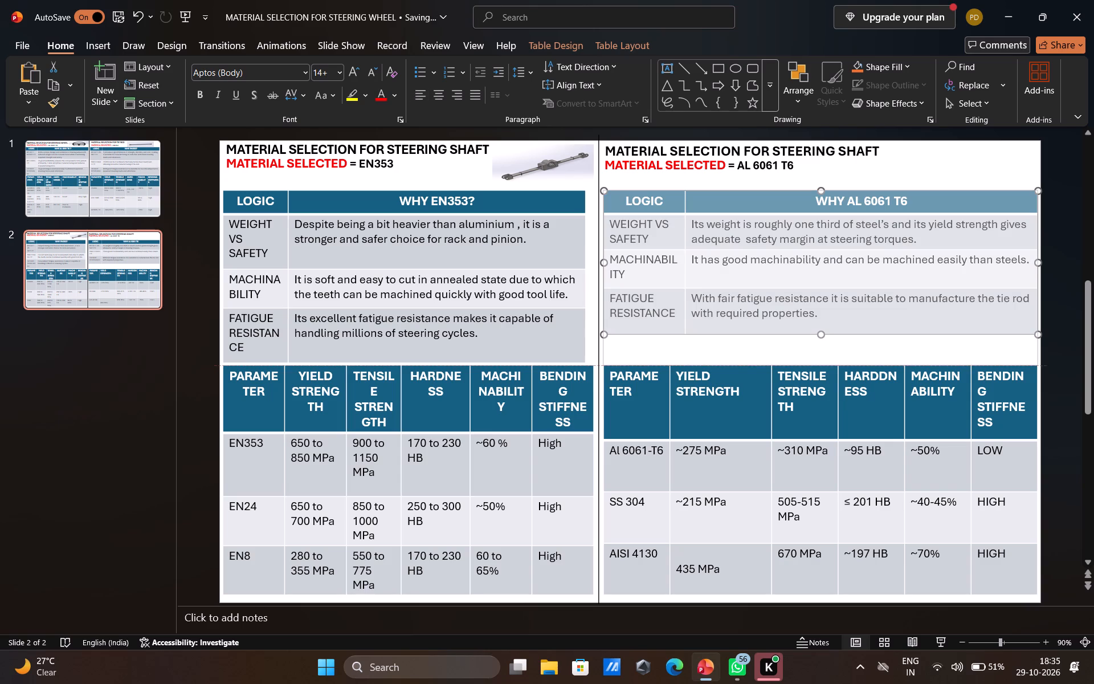
drag(820, 365, 818, 368)
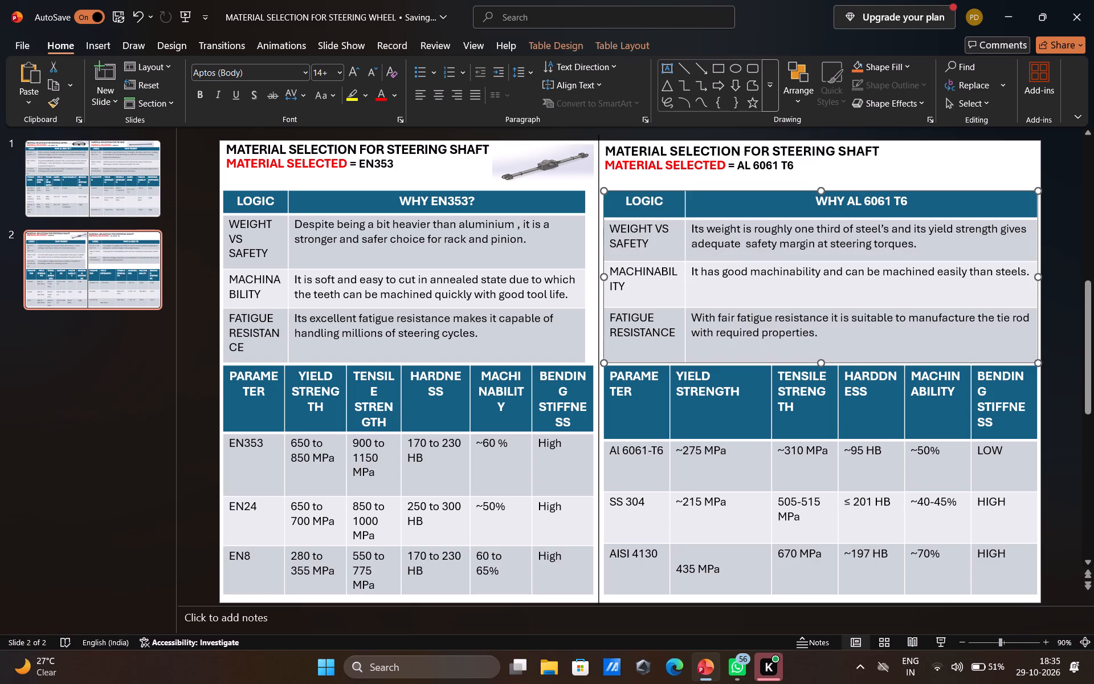
click(898, 176)
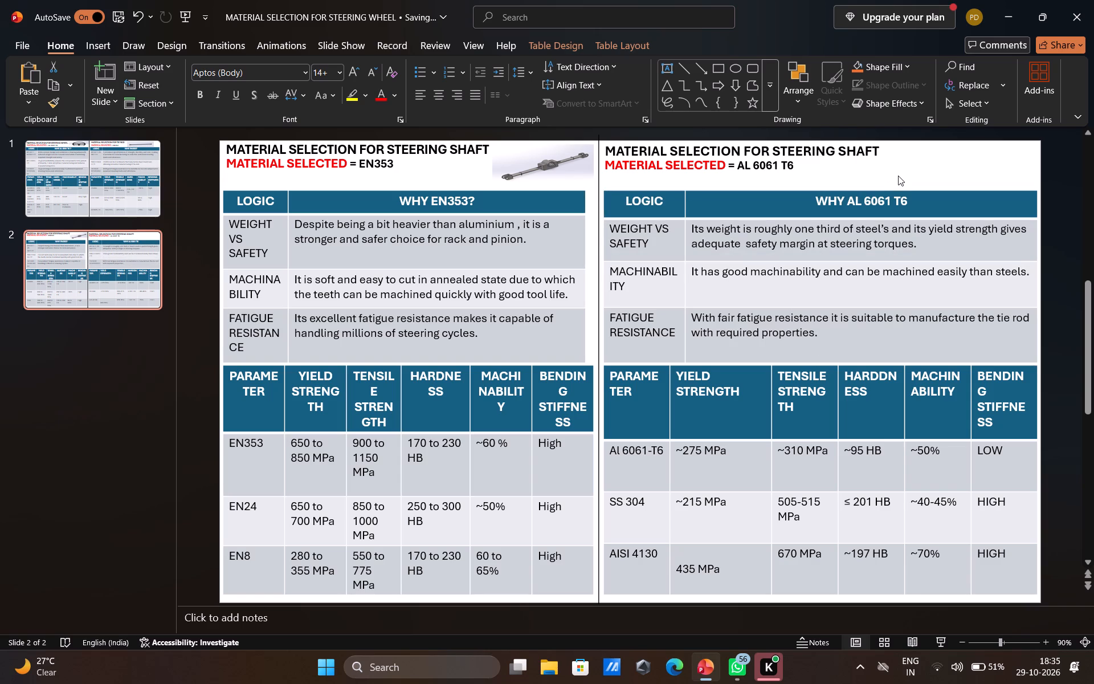